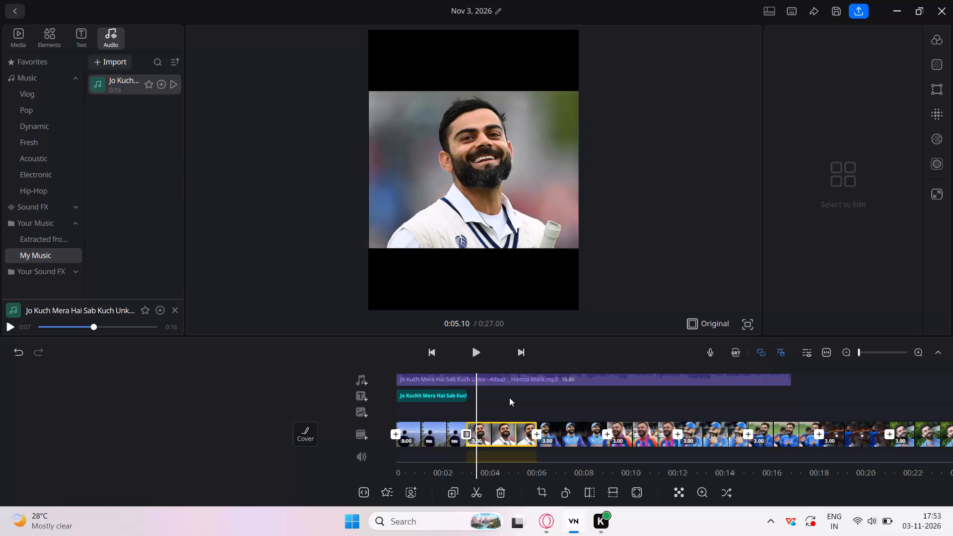
Add a text caption at about 0:03.05, right after the first caption, reading "Unkaa..".
scroll(463, 409, "right", 2)
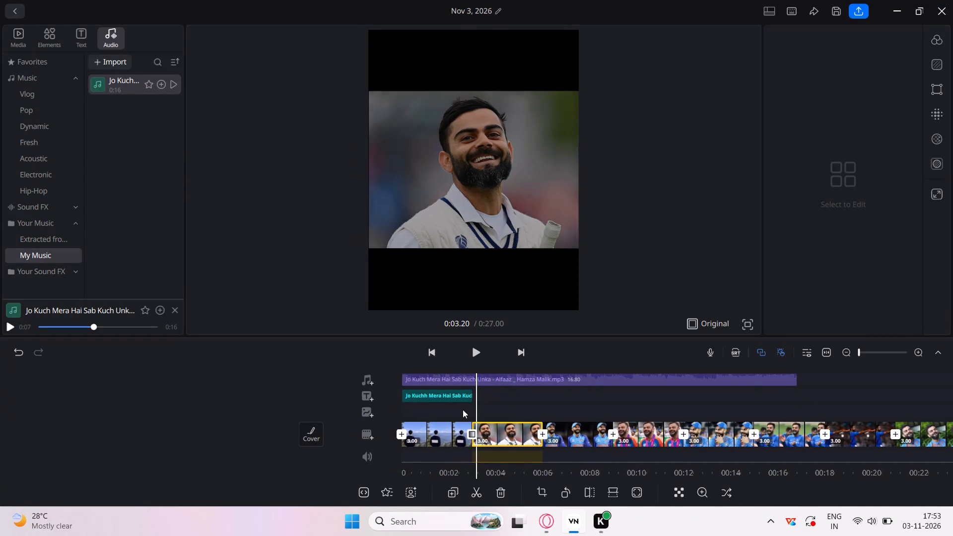
scroll(463, 409, "right", 2)
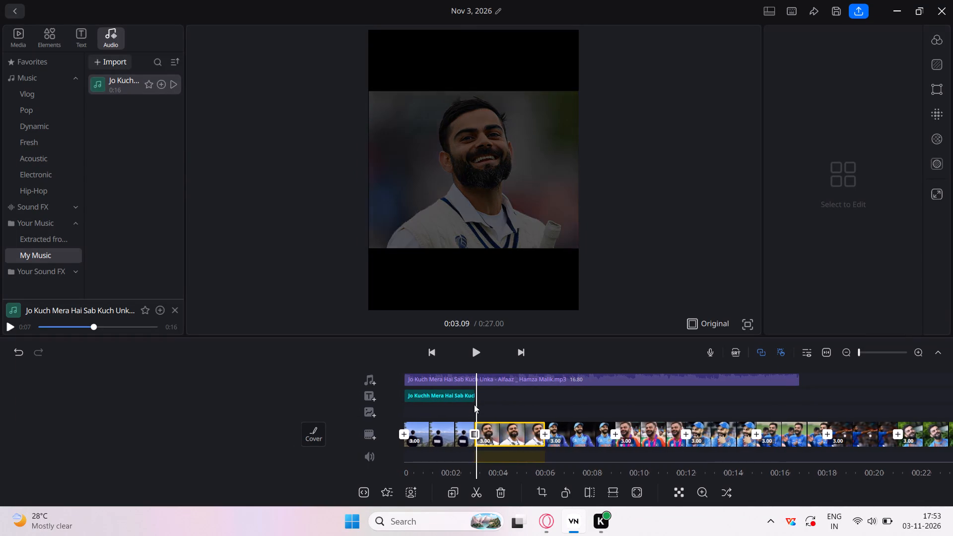
scroll(474, 404, "right", 2)
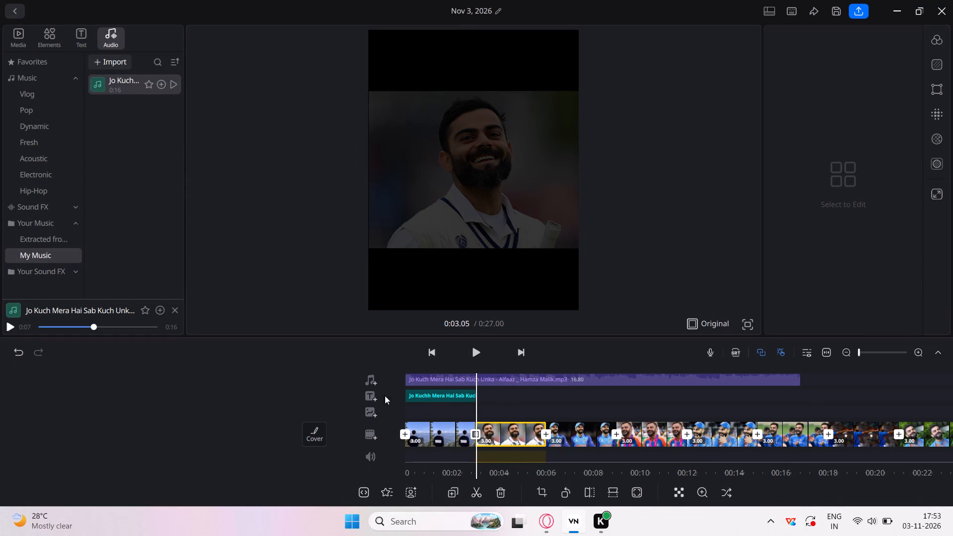
left_click(369, 395)
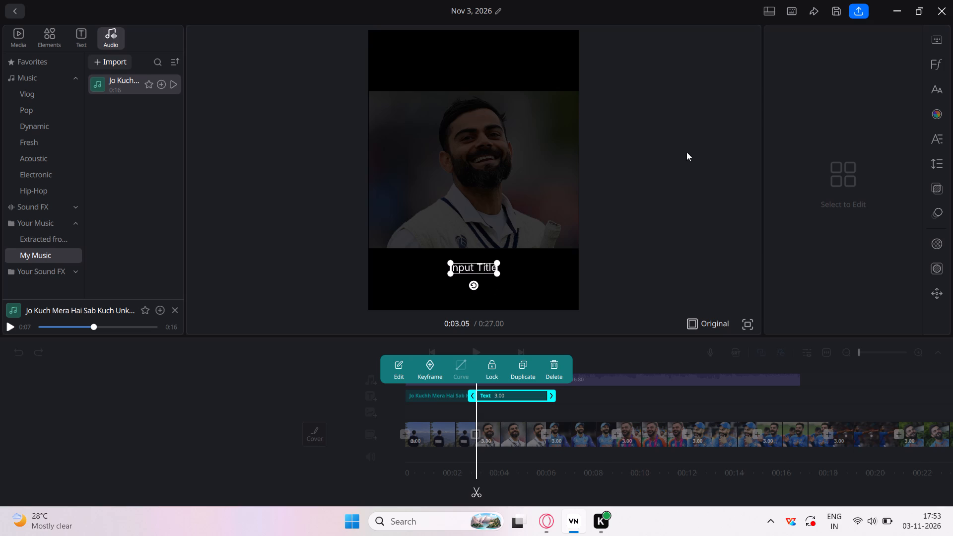
left_click(390, 375)
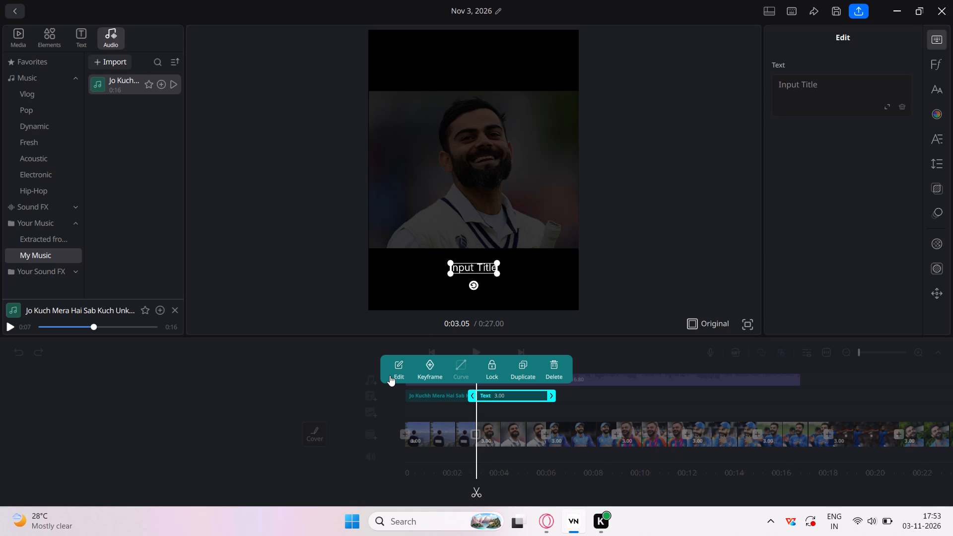
left_click(395, 374)
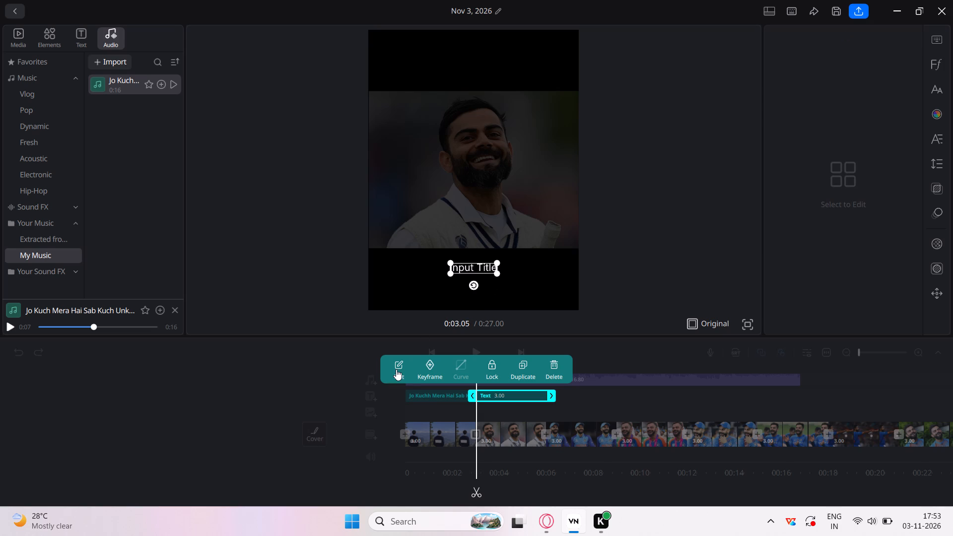
left_click(396, 369)
left_click(796, 87)
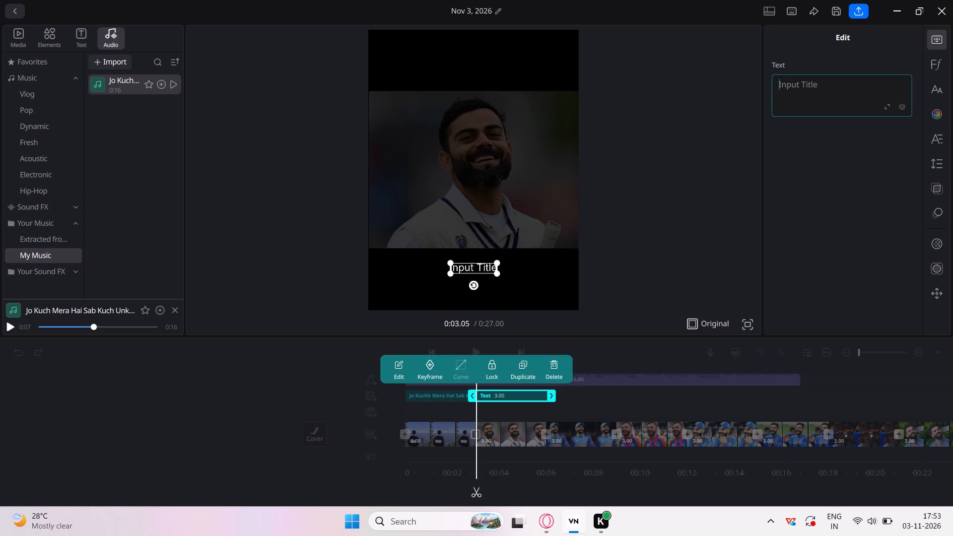
key("u")
type("nk")
type("aa")
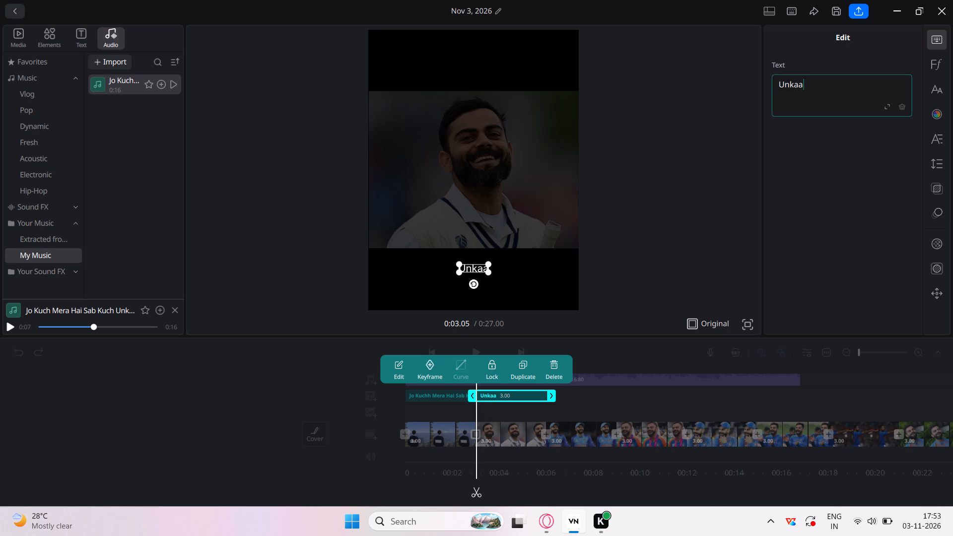
type("..")
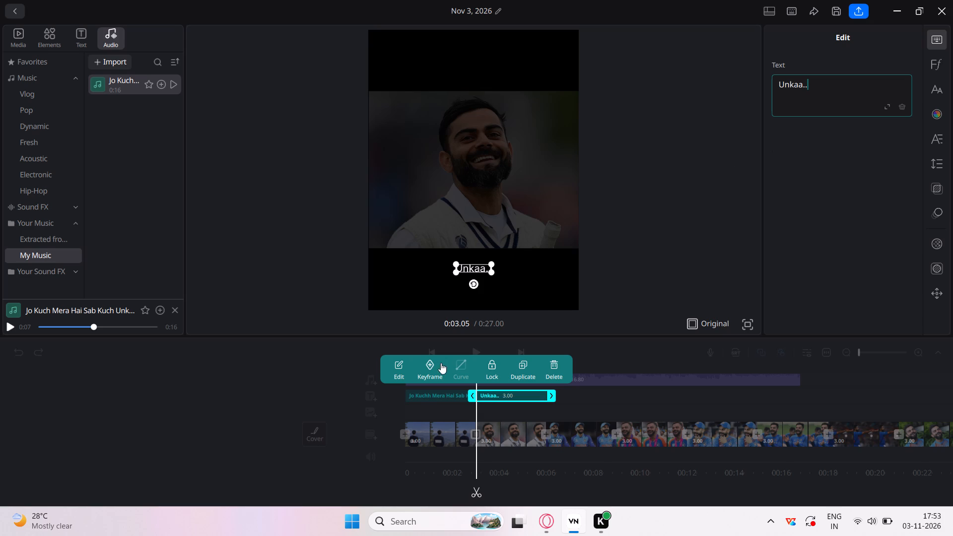
left_click(406, 364)
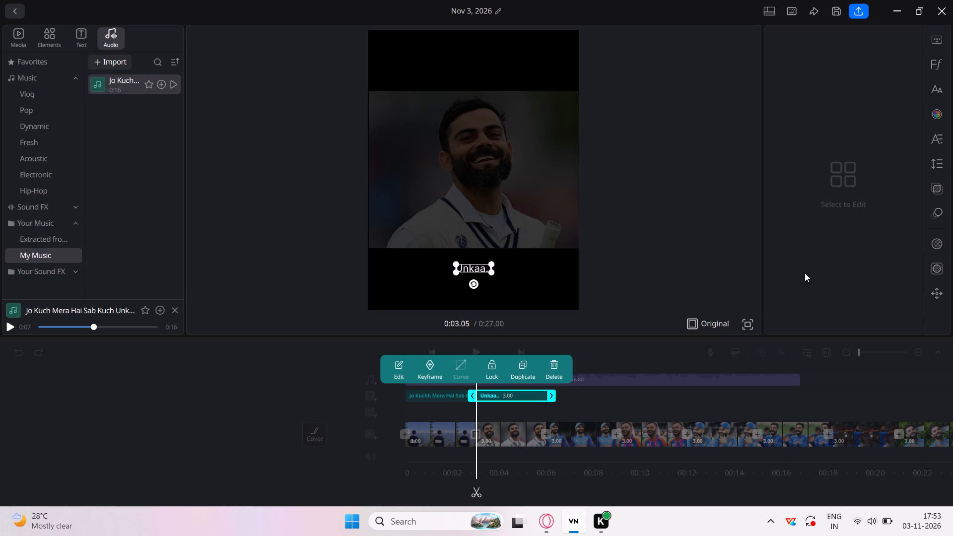
Apply the yellow text style with black stroke (text colour F2C94C) to the "Unkaa.." caption.
left_click(938, 111)
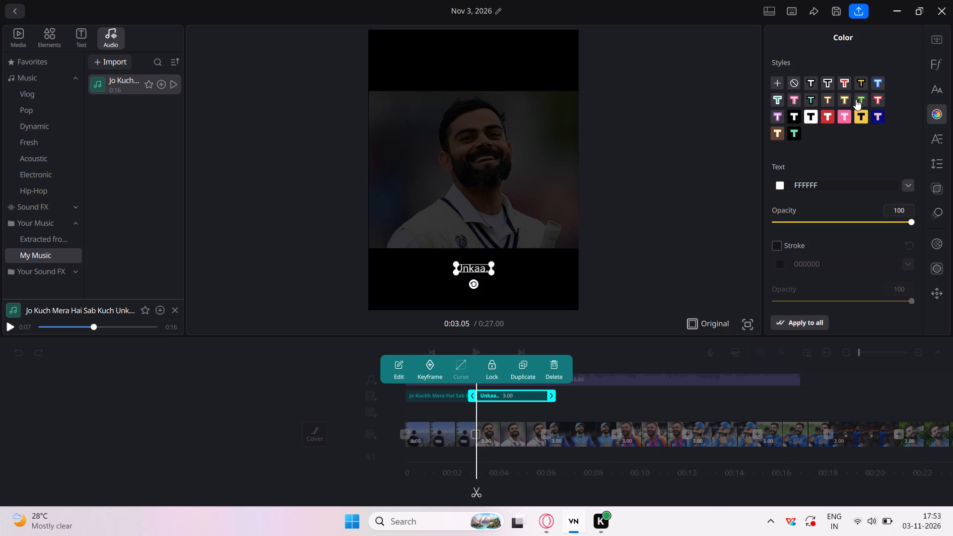
left_click(859, 81)
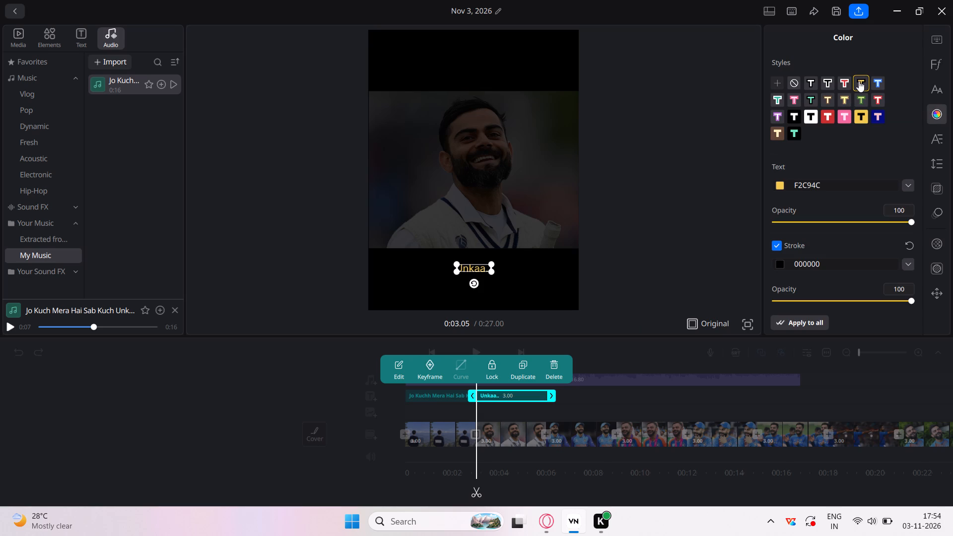
left_click(829, 81)
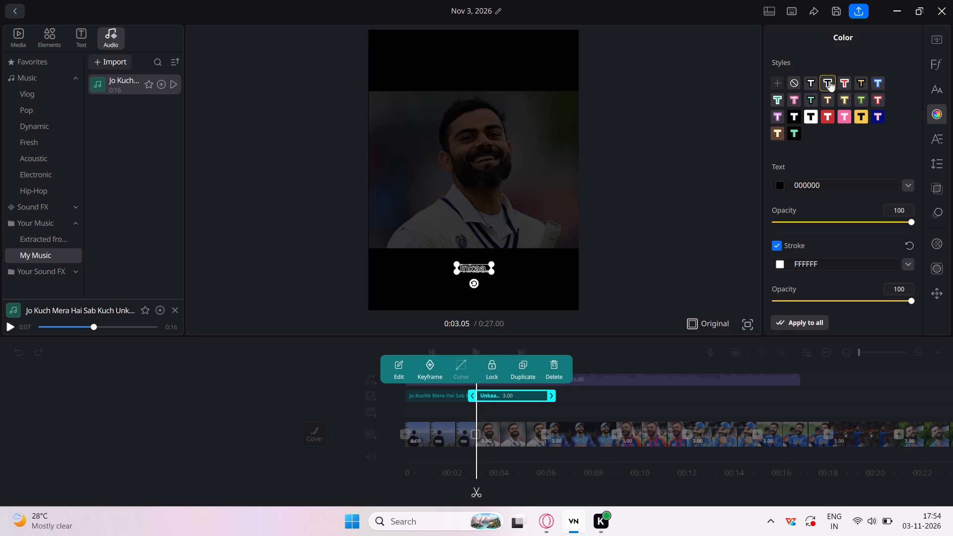
left_click(814, 80)
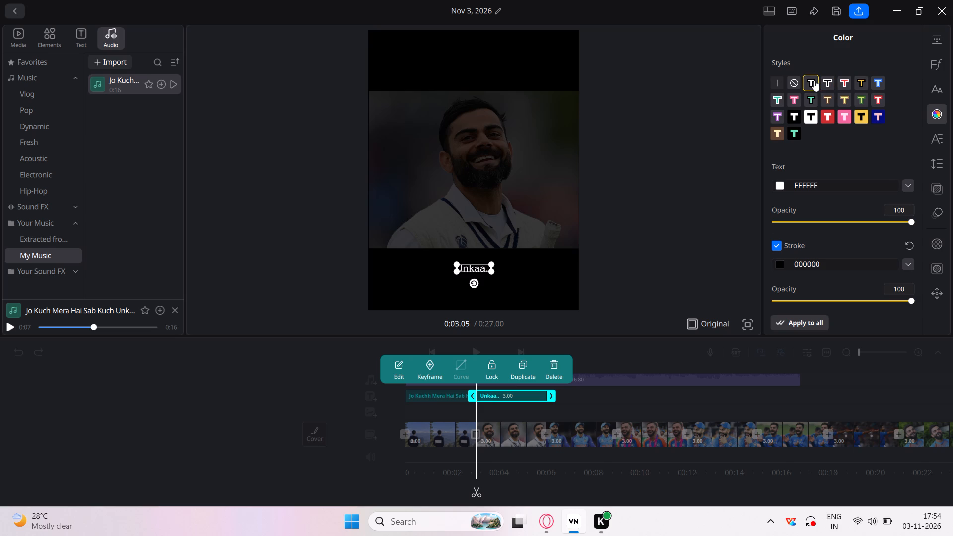
left_click(825, 85)
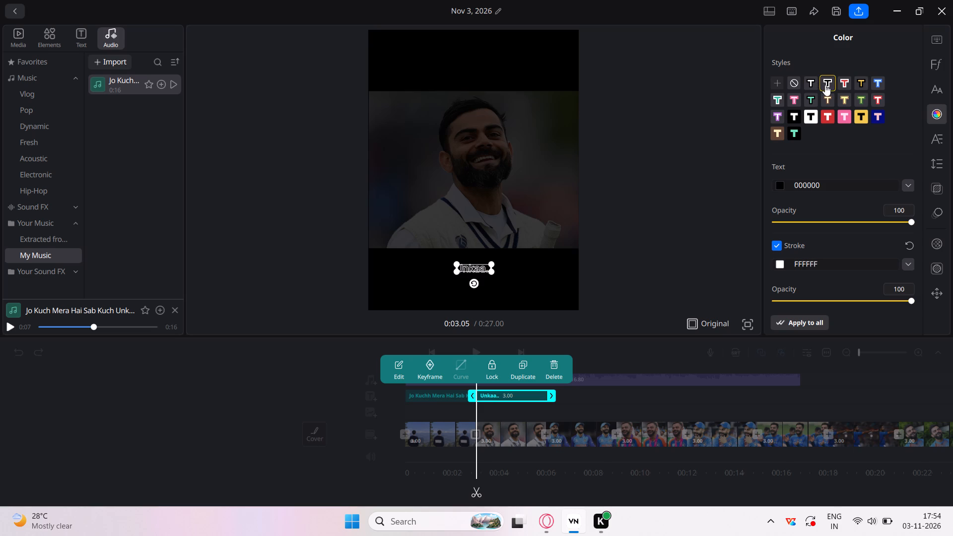
left_click(845, 82)
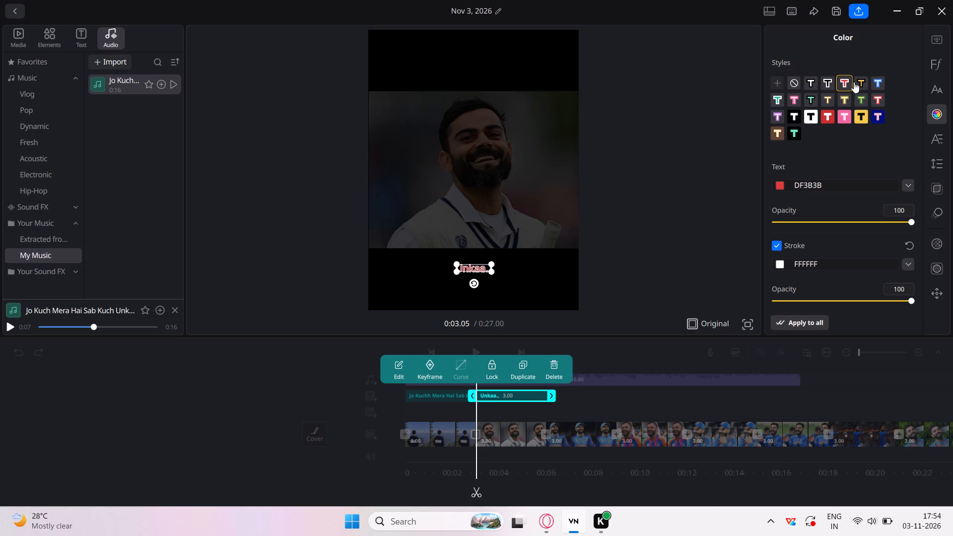
left_click(856, 82)
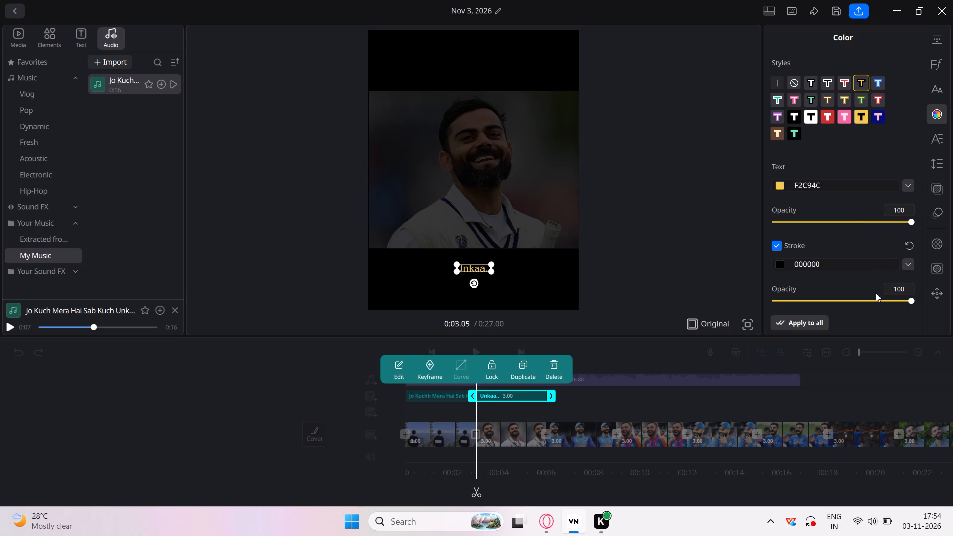
Change the caption's stroke colour to red BD2828.
left_click(907, 267)
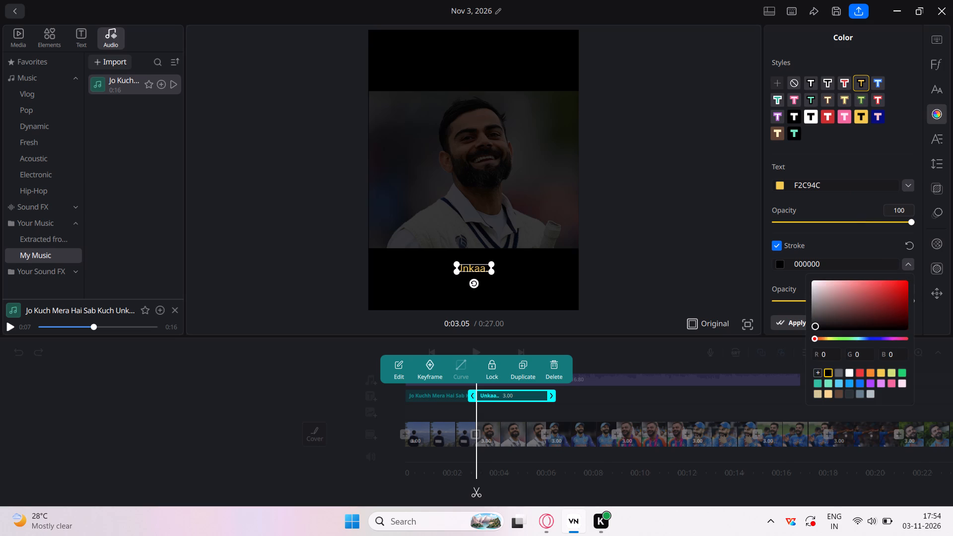
left_click(868, 292)
left_click(830, 291)
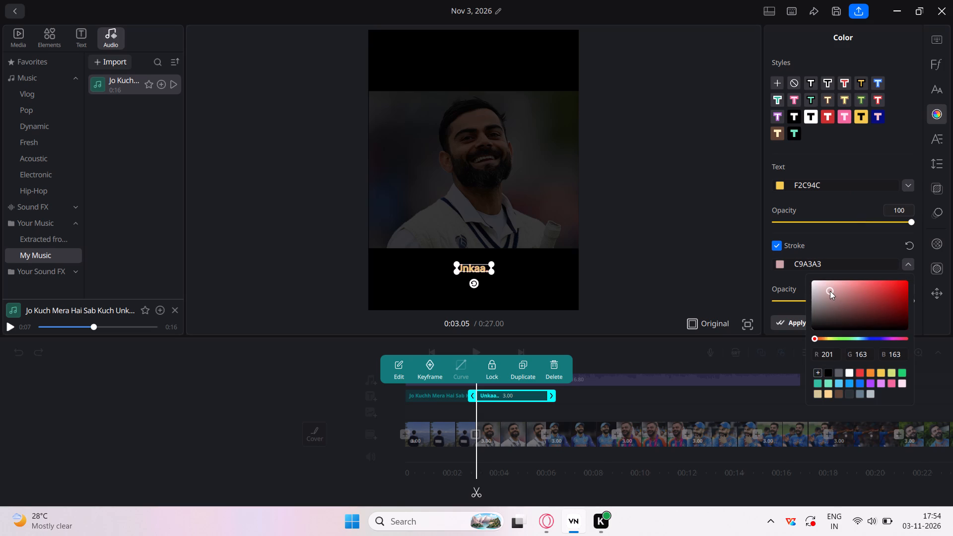
left_click(868, 290)
left_click(888, 293)
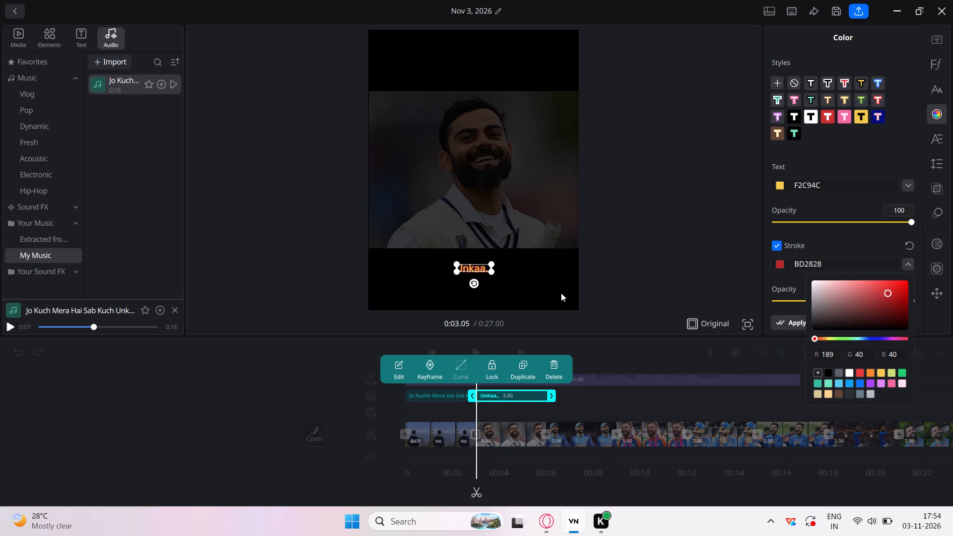
Widen the caption's text box and move it to the centre of the photo, just below the man's beard.
left_click_drag(492, 271, 520, 277)
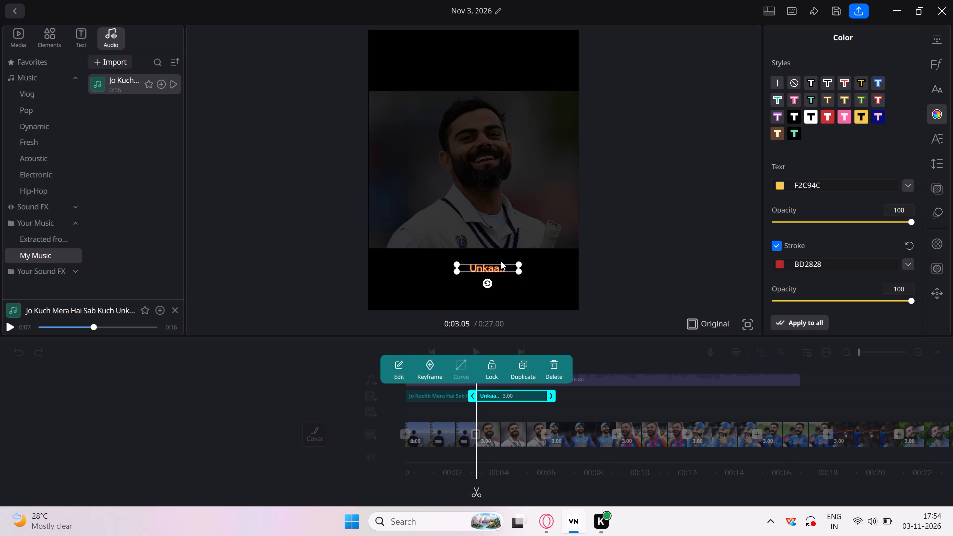
left_click_drag(497, 266, 507, 173)
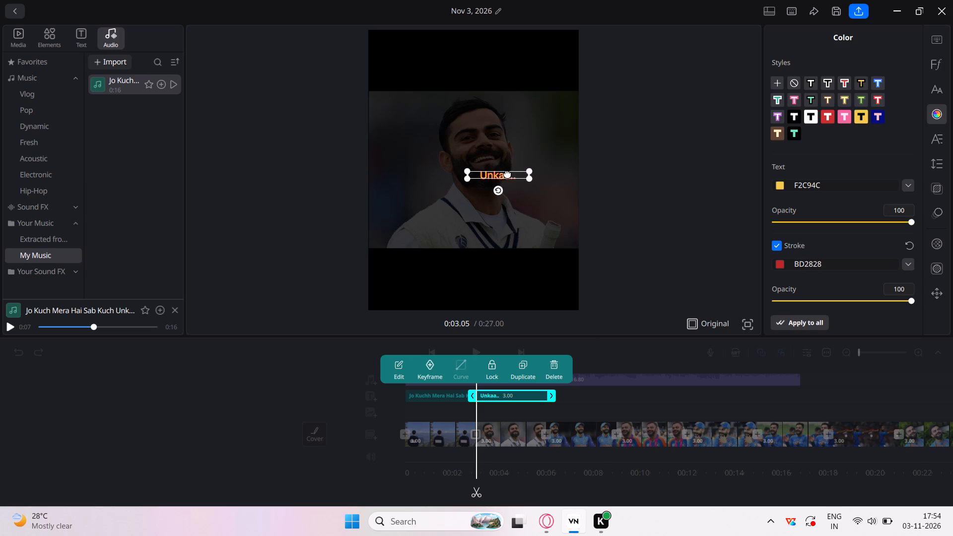
left_click_drag(507, 173, 485, 181)
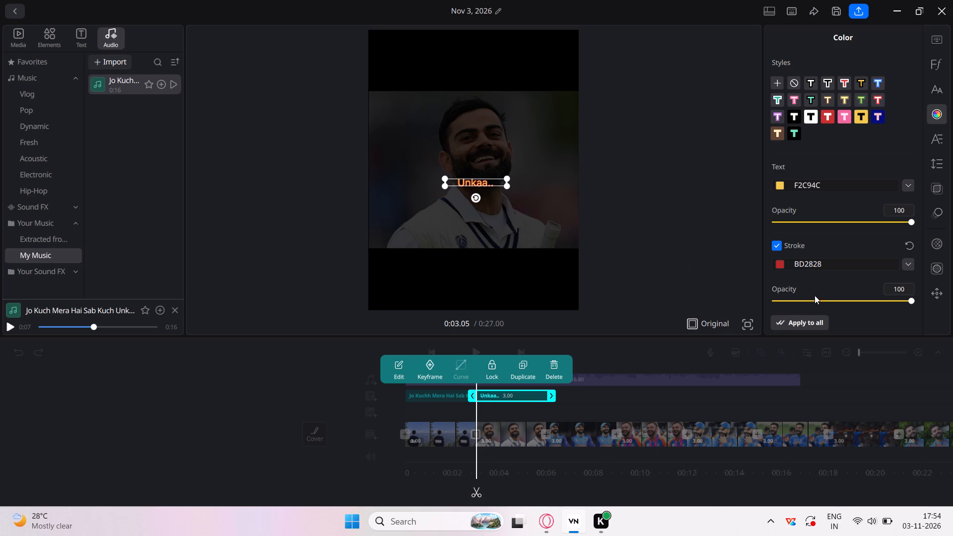
Lower the caption's text fill opacity to 37.
left_click_drag(911, 221, 867, 218)
left_click_drag(867, 218, 828, 227)
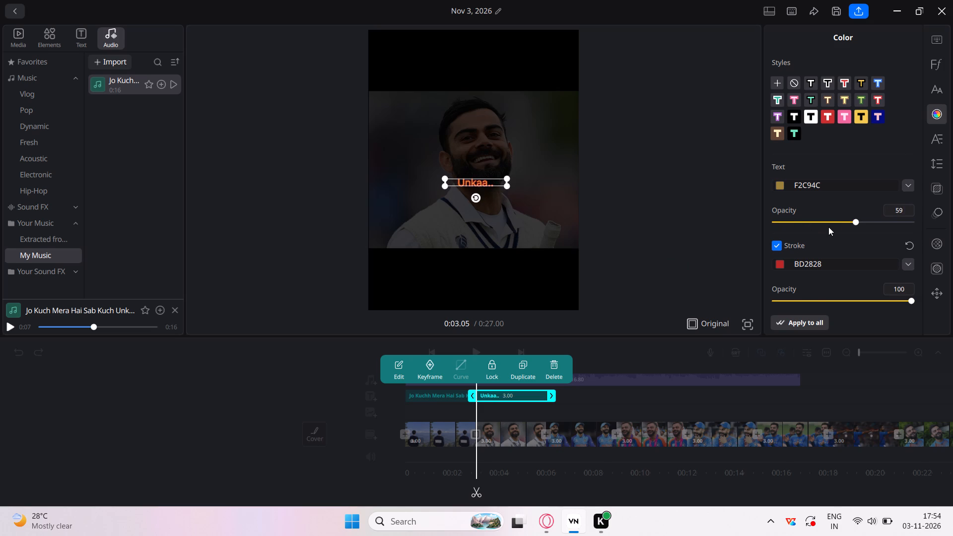
left_click_drag(828, 227, 855, 222)
left_click_drag(855, 222, 820, 231)
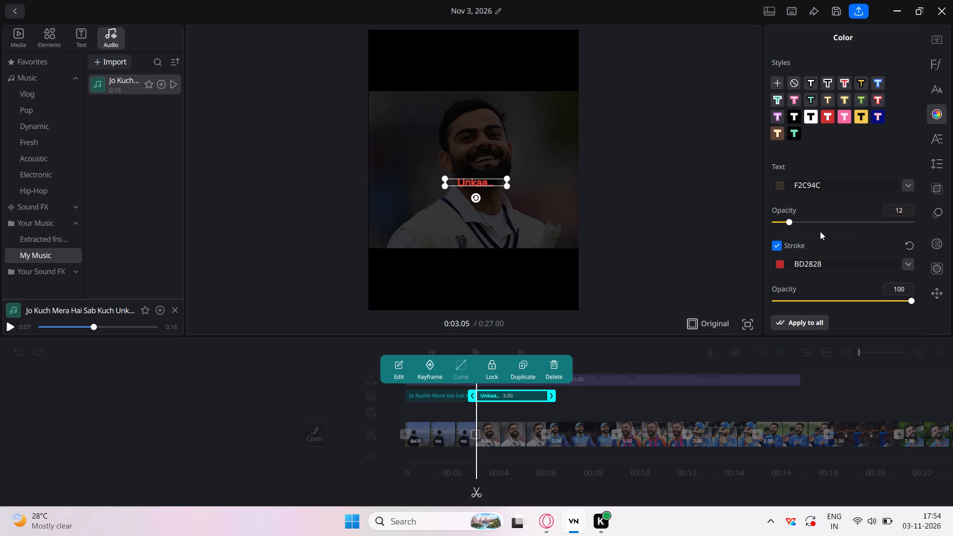
left_click_drag(820, 231, 824, 231)
Set the caption's font to Bell MT Italic and apply it to all captions.
left_click(940, 67)
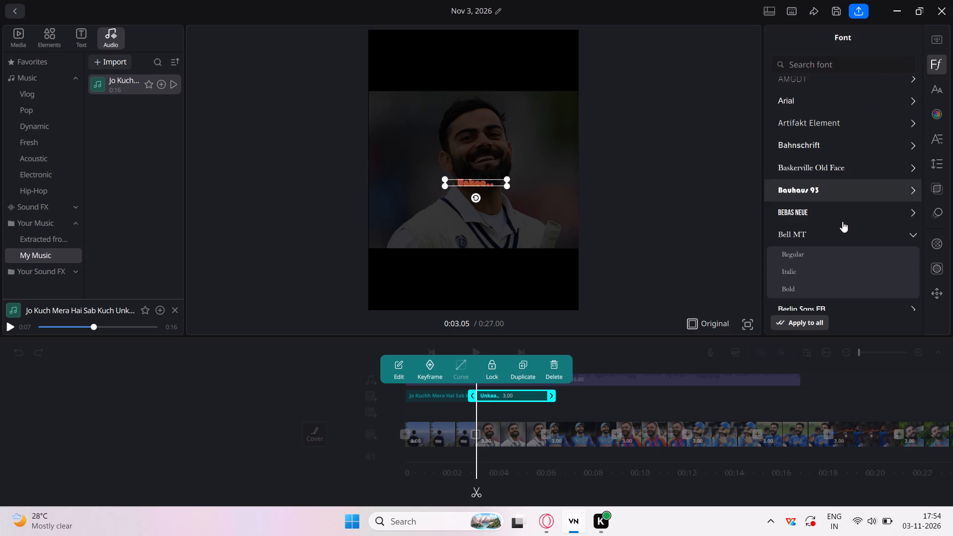
left_click(794, 270)
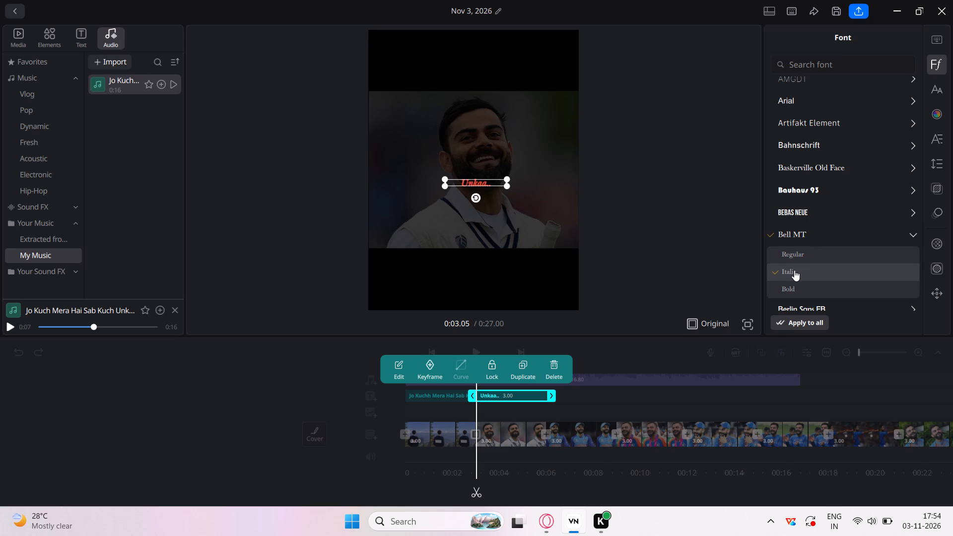
left_click(801, 319)
left_click(649, 411)
Play the video from the "Unkaa.." caption into the following clip to check how it looks.
left_click(479, 353)
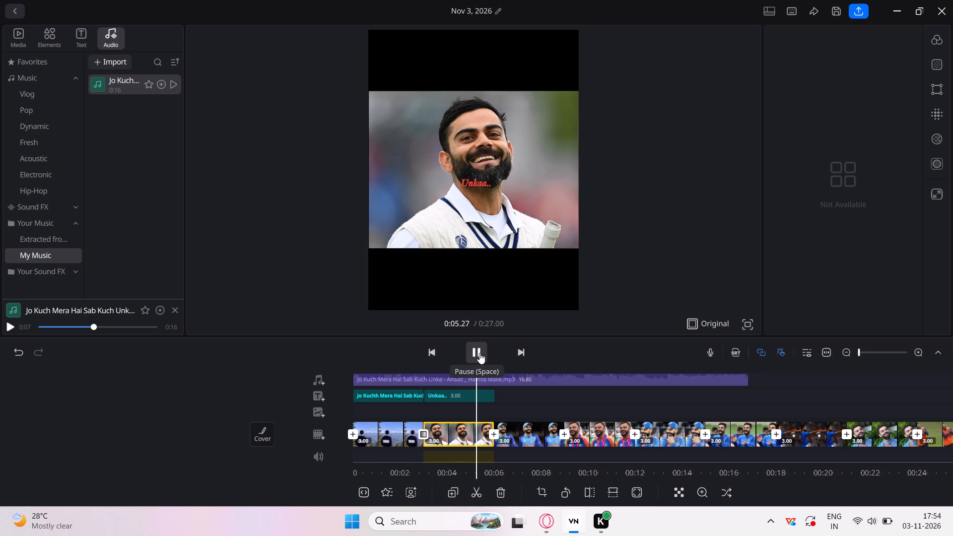
left_click(479, 353)
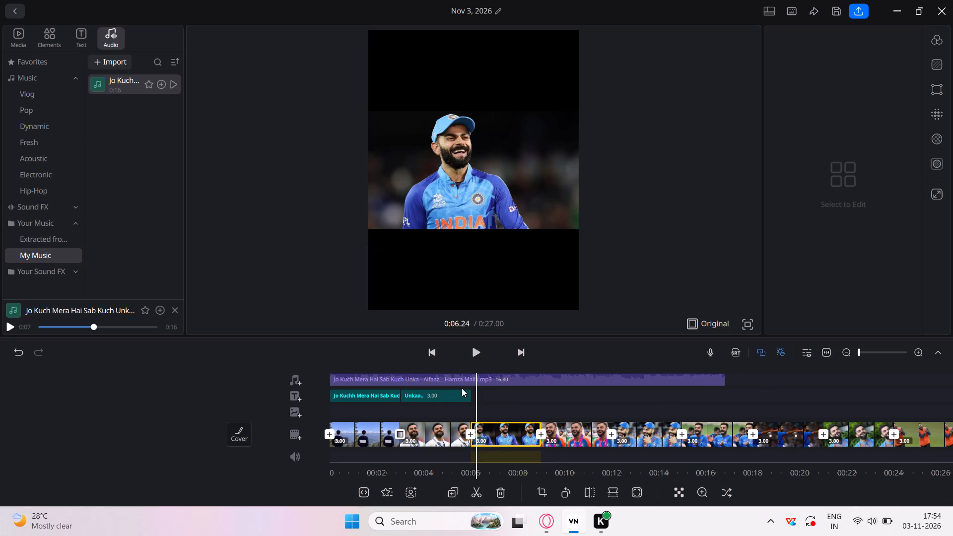
Trim the end of the "Unkaa.." caption to a duration of about 2.30 seconds.
left_click(462, 389)
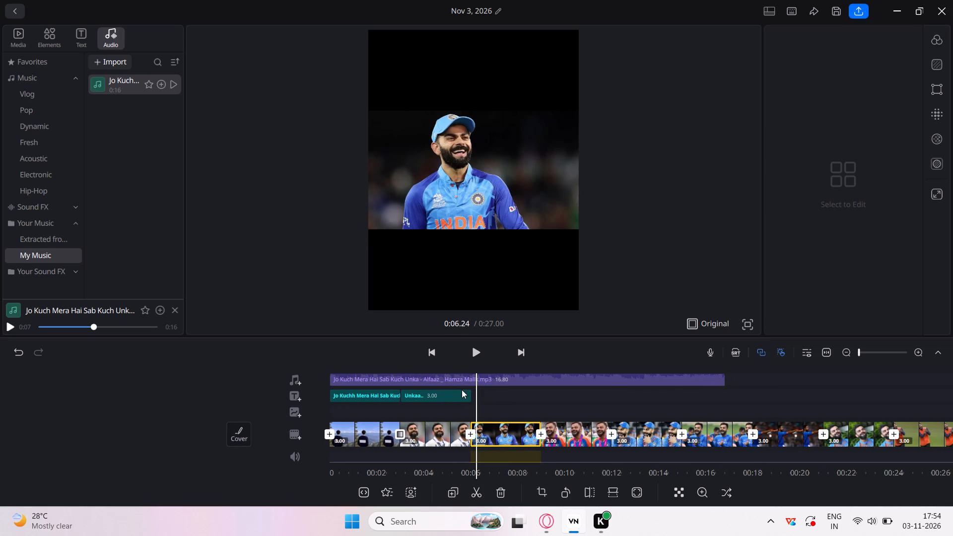
left_click(464, 391)
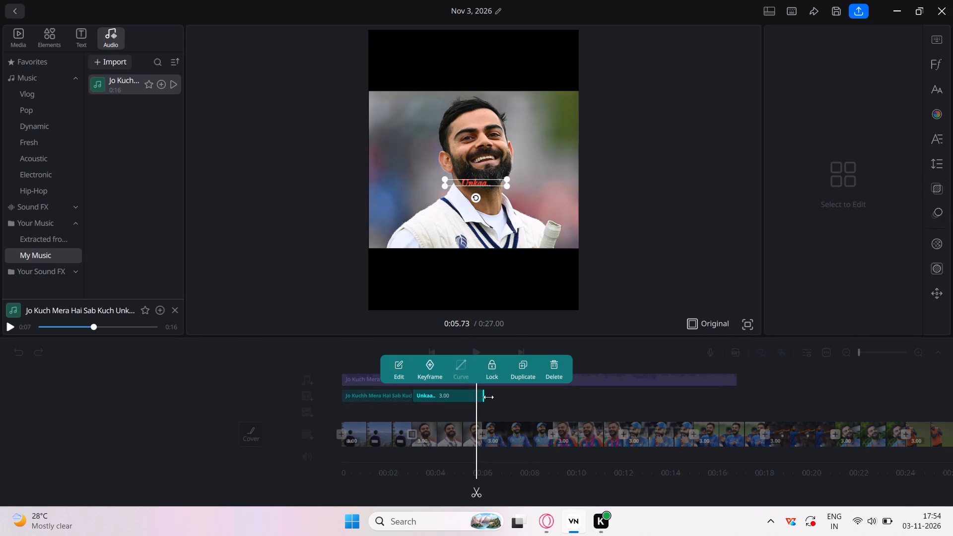
left_click_drag(485, 396, 474, 396)
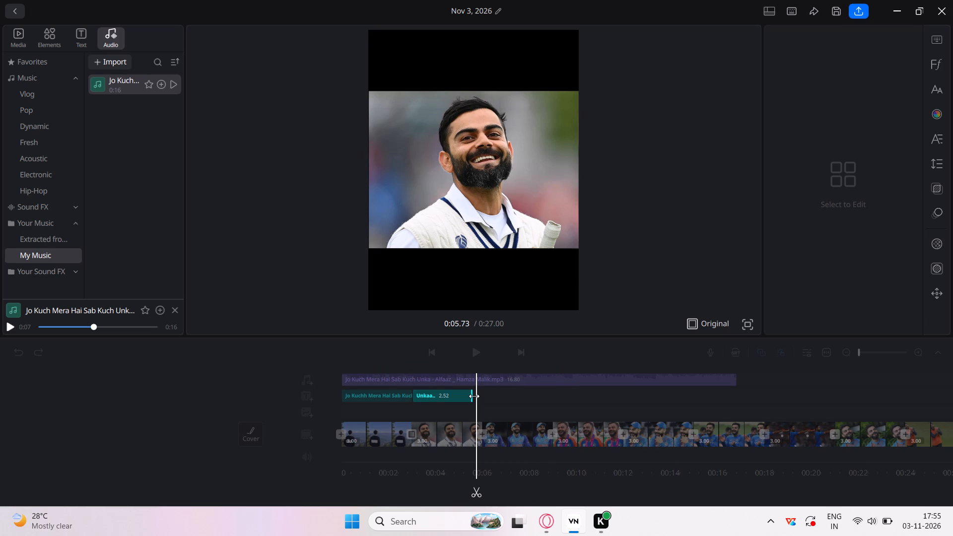
left_click_drag(474, 396, 469, 398)
left_click(465, 432)
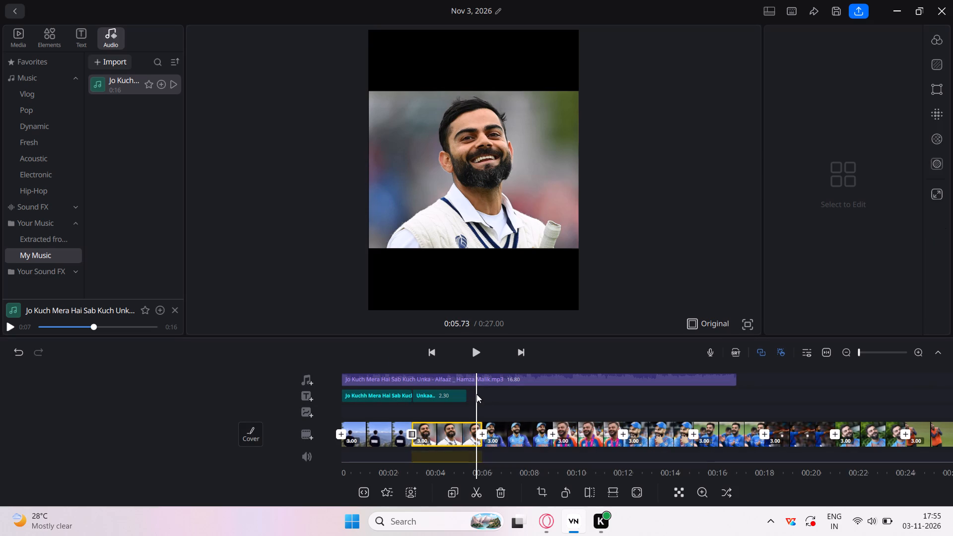
Trim the end of the second photo clip, the man in cricket whites, to 1.92 seconds.
left_click(476, 394)
double_click(480, 394)
left_click_drag(484, 394, 510, 394)
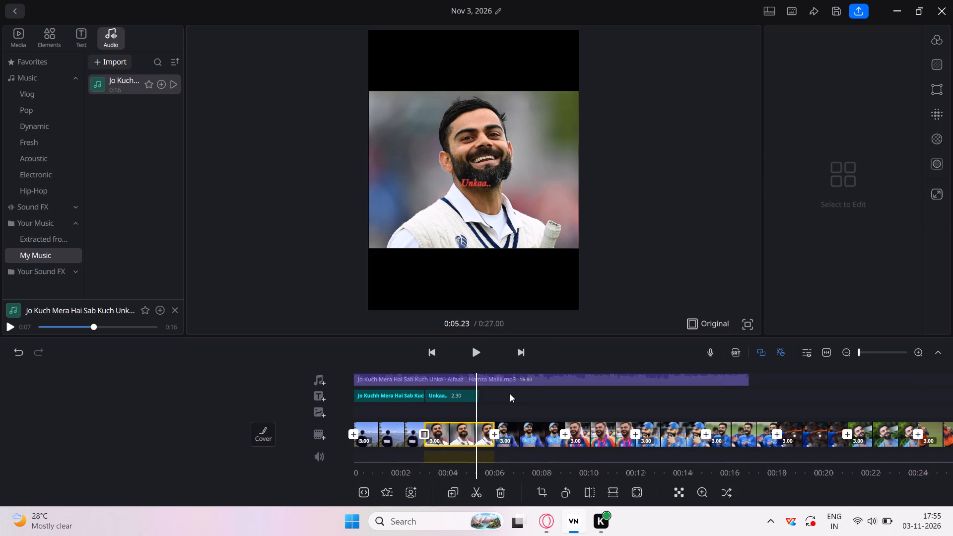
left_click_drag(510, 394, 502, 397)
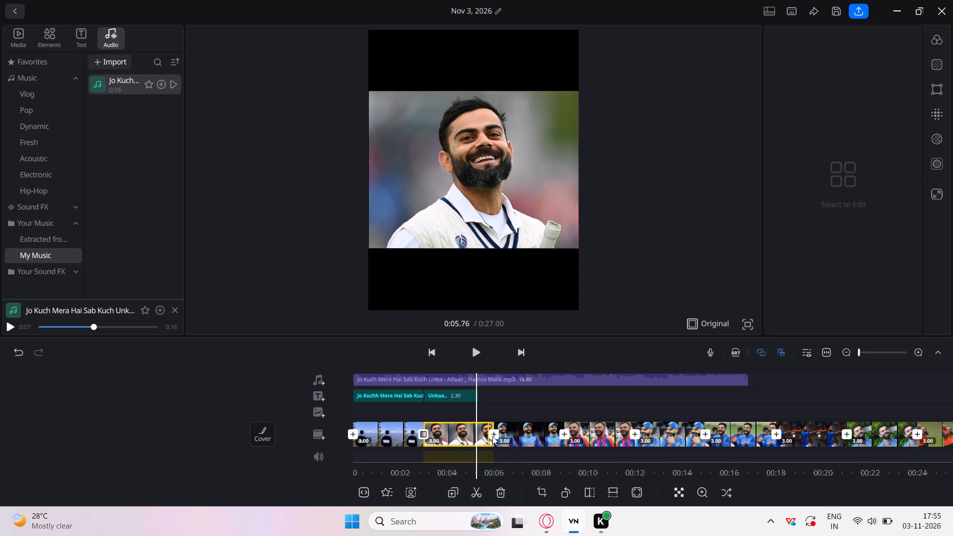
left_click(494, 439)
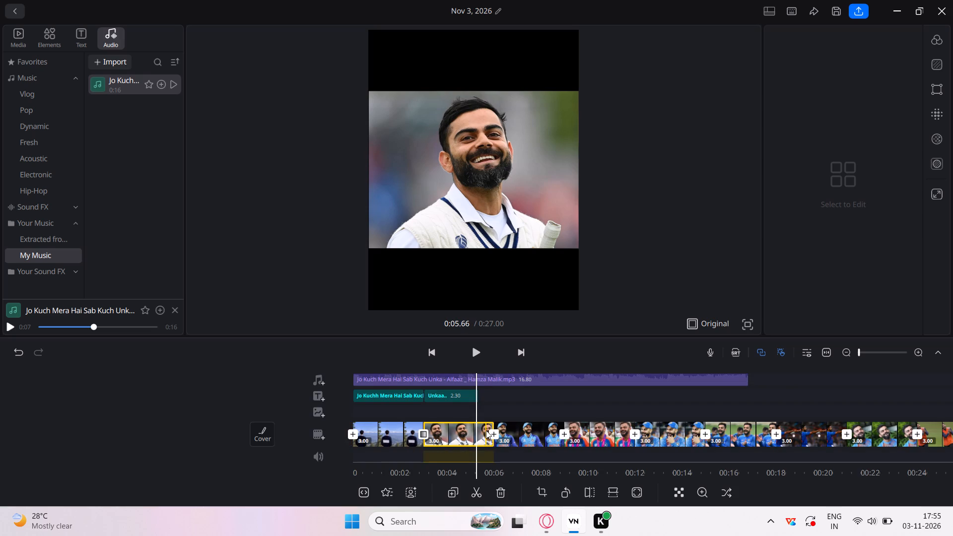
left_click(486, 430)
left_click(486, 430)
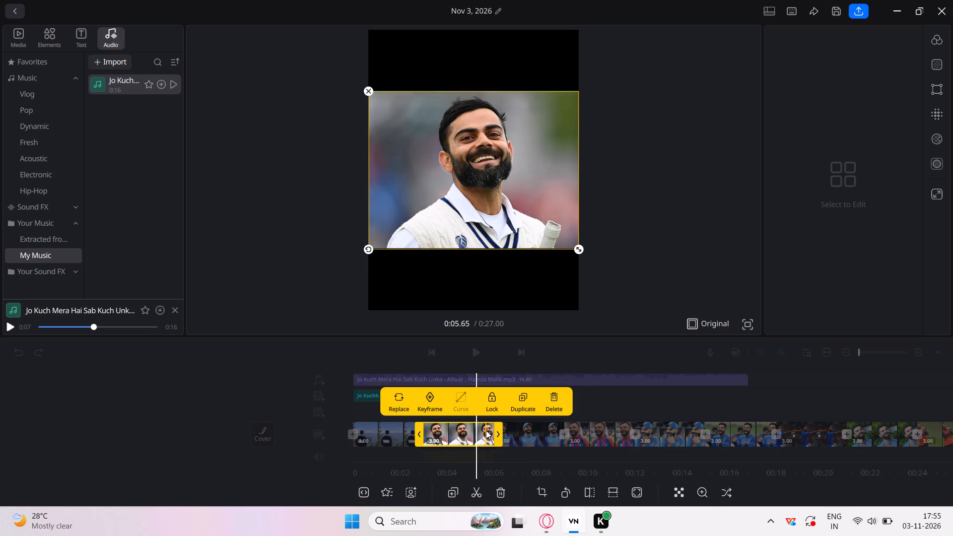
left_click_drag(499, 431, 479, 436)
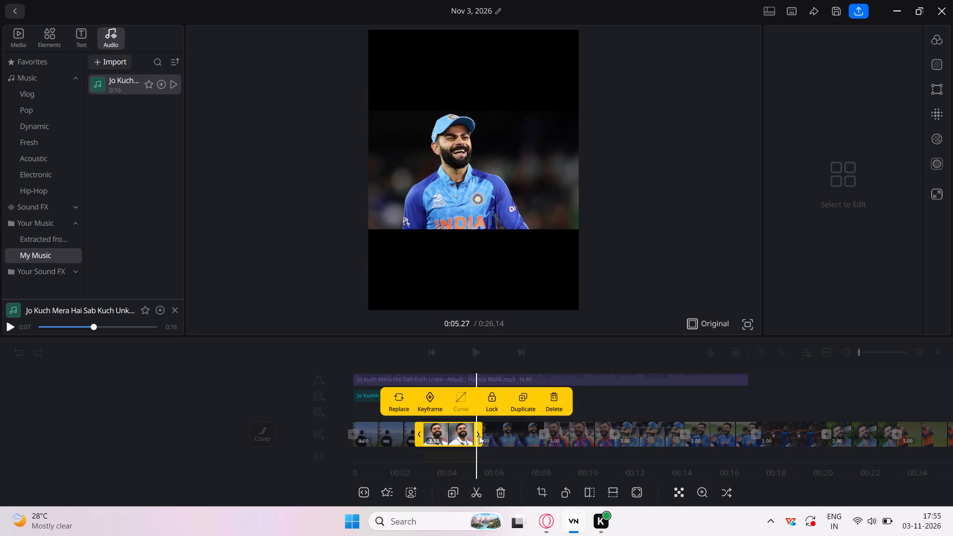
left_click_drag(479, 436, 474, 436)
left_click(606, 403)
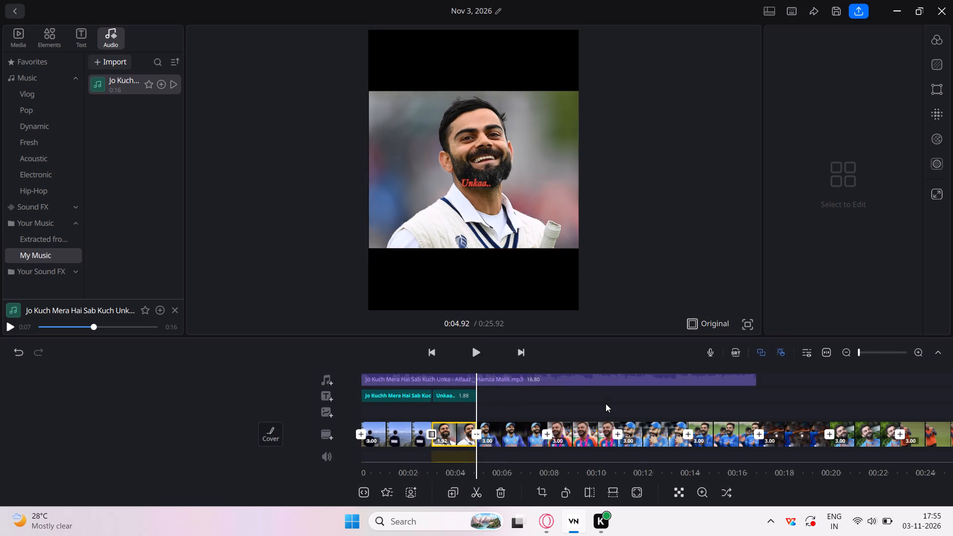
Play the video from the beginning through both captions into the third clip to check the shortened timing.
scroll(551, 385, "right", 10)
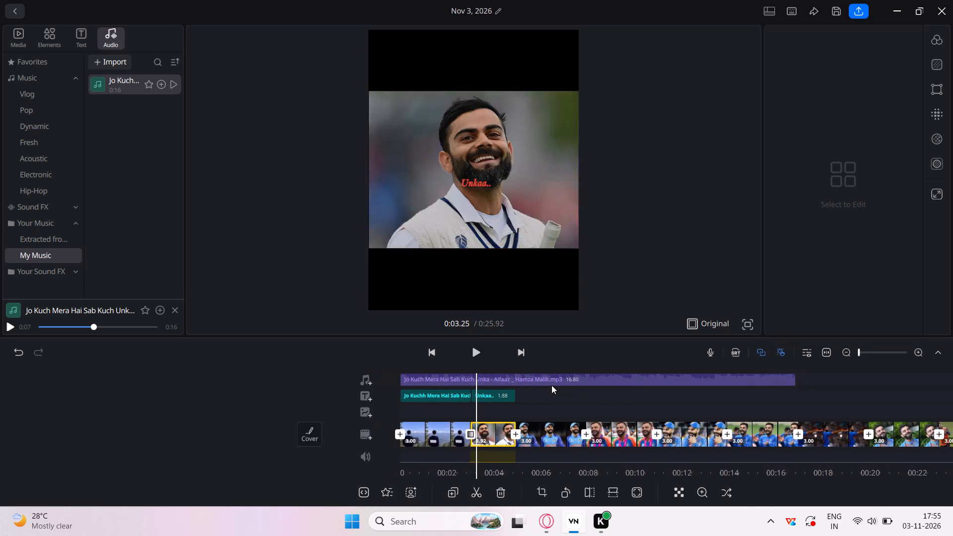
scroll(551, 385, "right", 7)
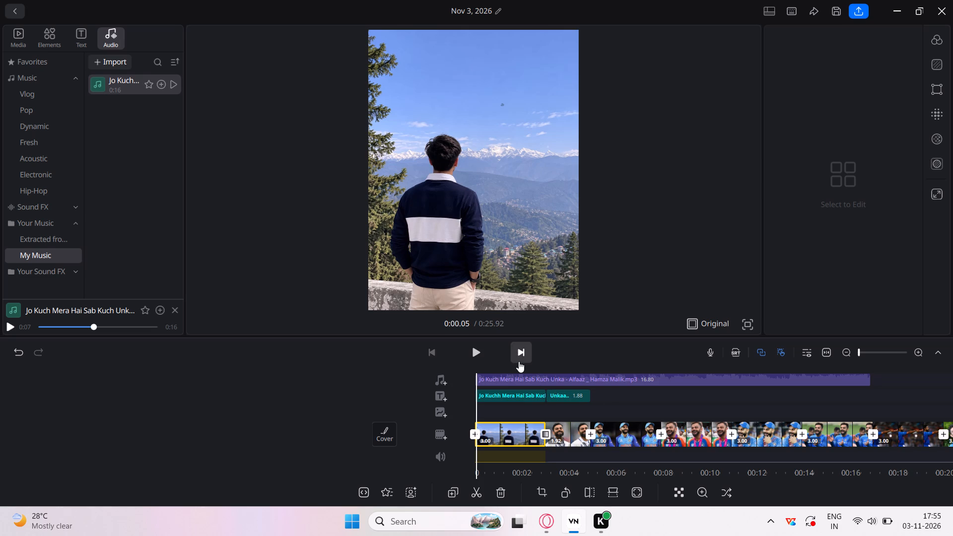
left_click(482, 355)
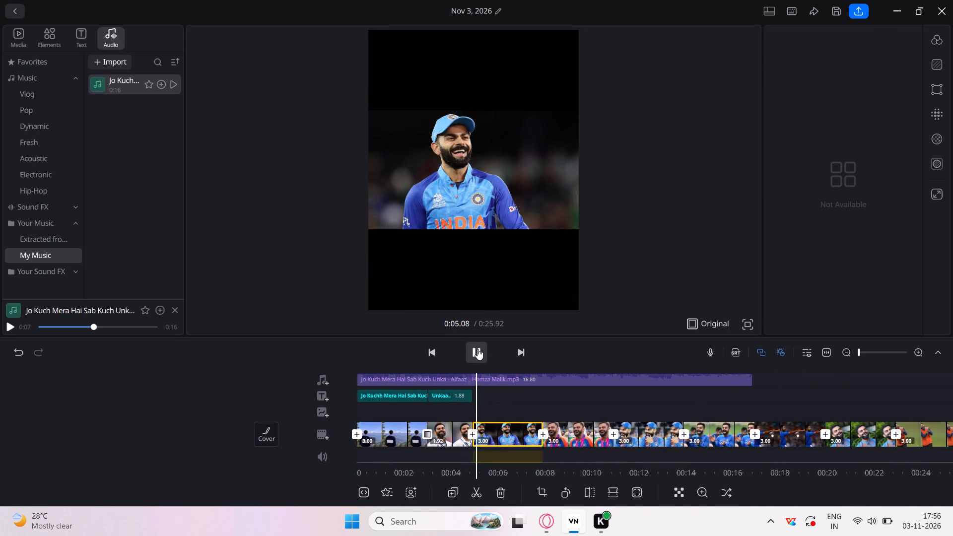
left_click(476, 349)
Add a Blink transition of 0.4 seconds between the second and third photo clips.
scroll(485, 390, "right", 1)
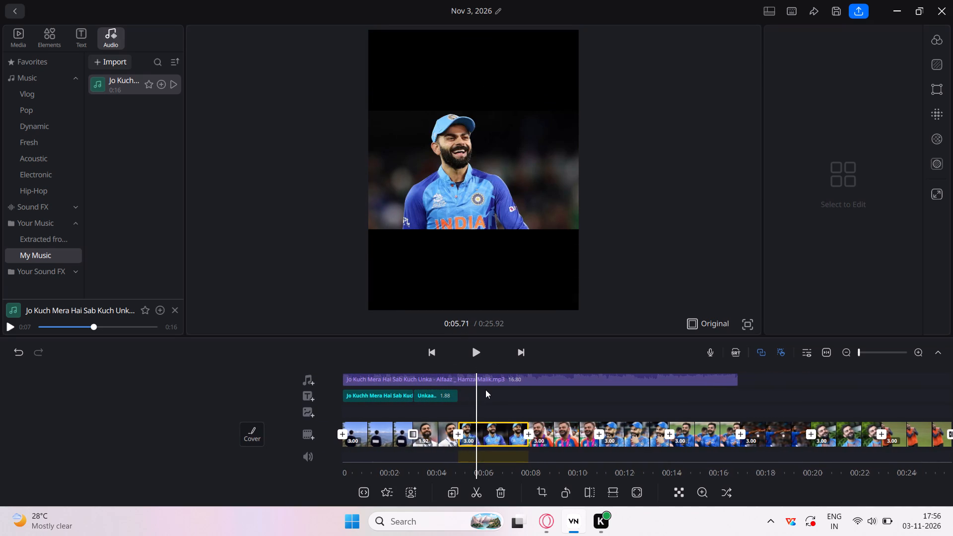
scroll(485, 390, "right", 1)
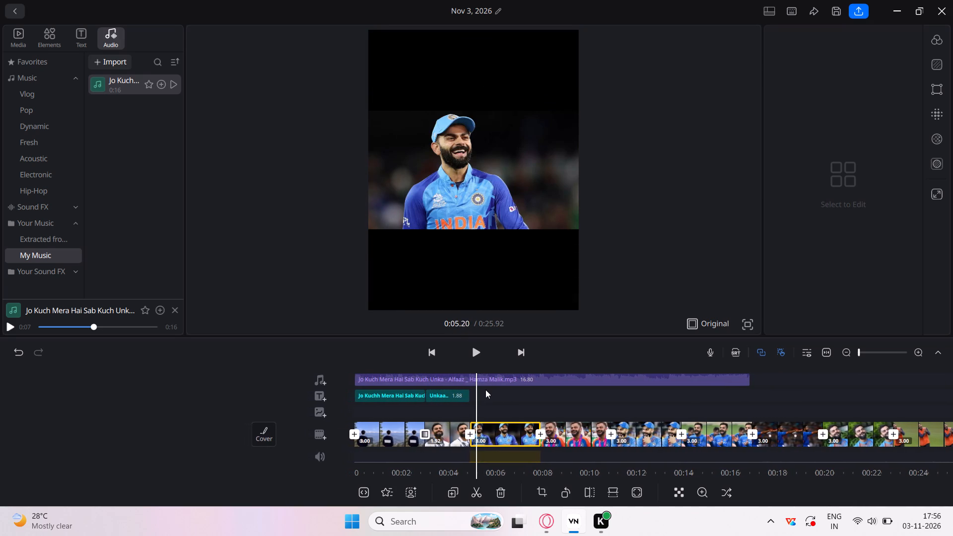
scroll(485, 390, "right", 2)
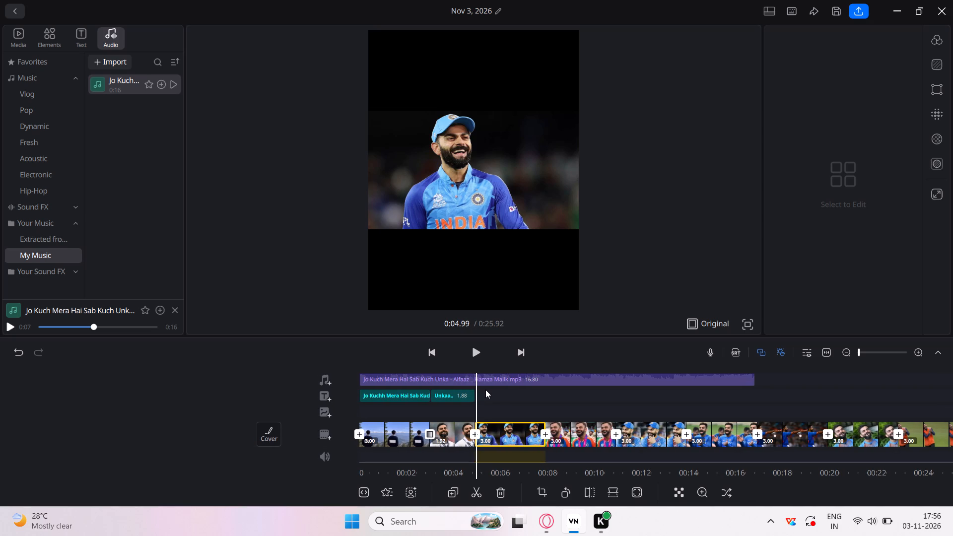
scroll(485, 390, "right", 2)
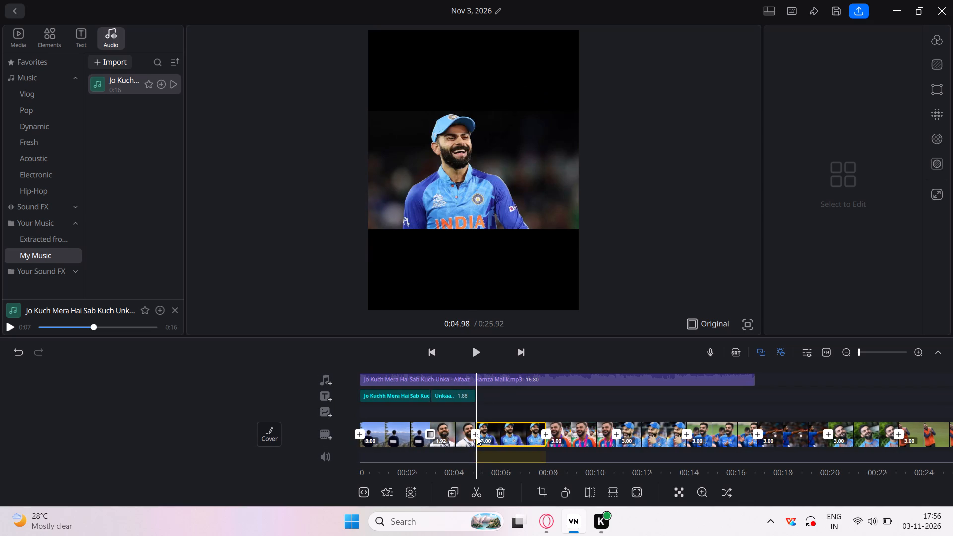
left_click(477, 436)
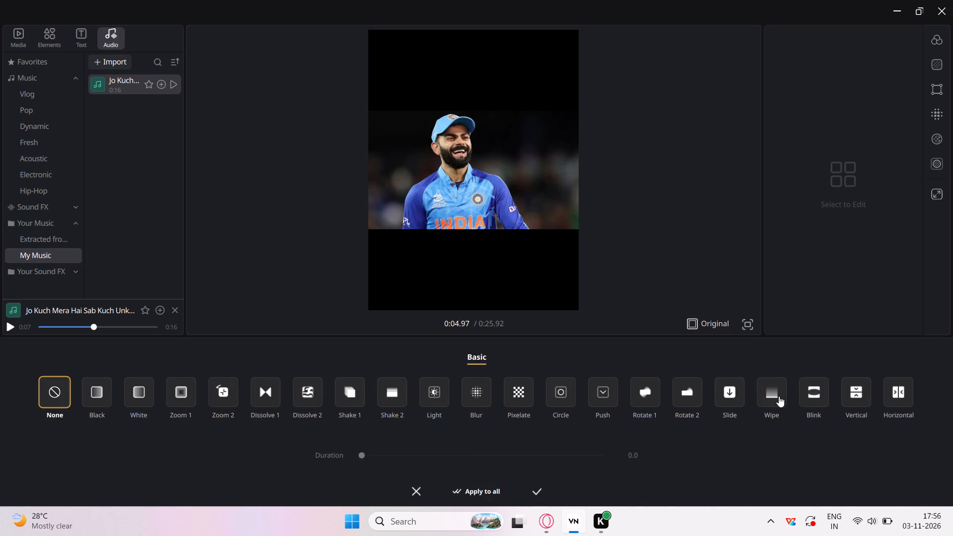
left_click(813, 388)
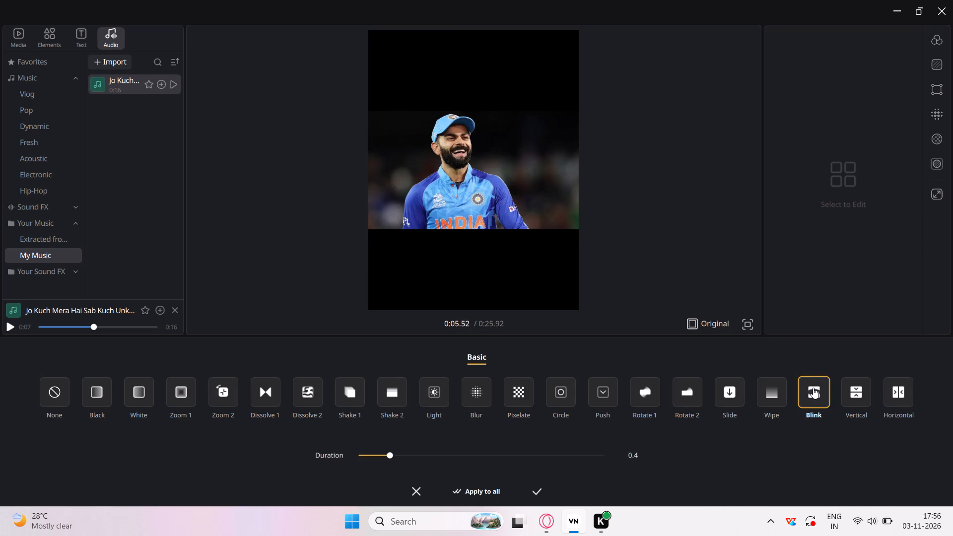
left_click(536, 493)
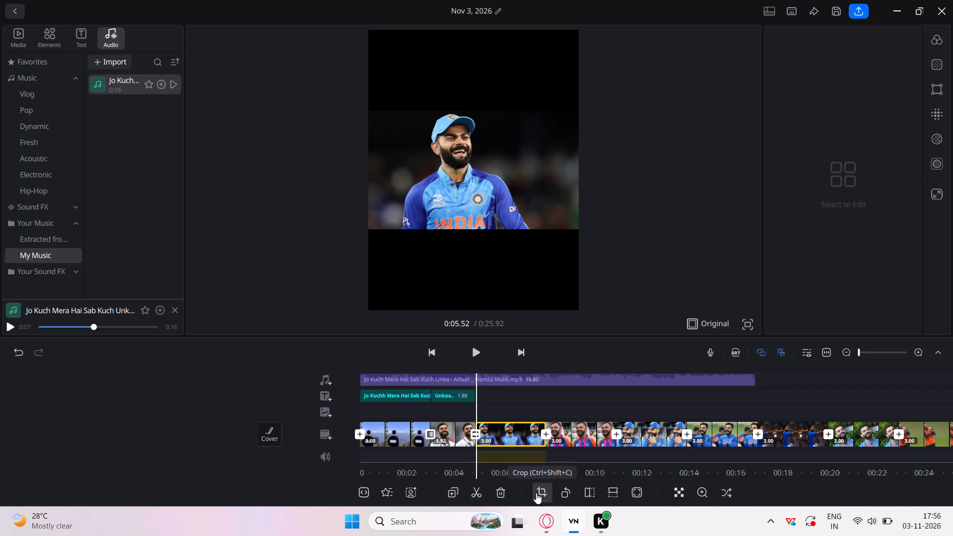
Play on to about 8.45 seconds, in the fourth photo clip, and add the caption "Tumse jada kasam se Humko" there.
left_click(472, 354)
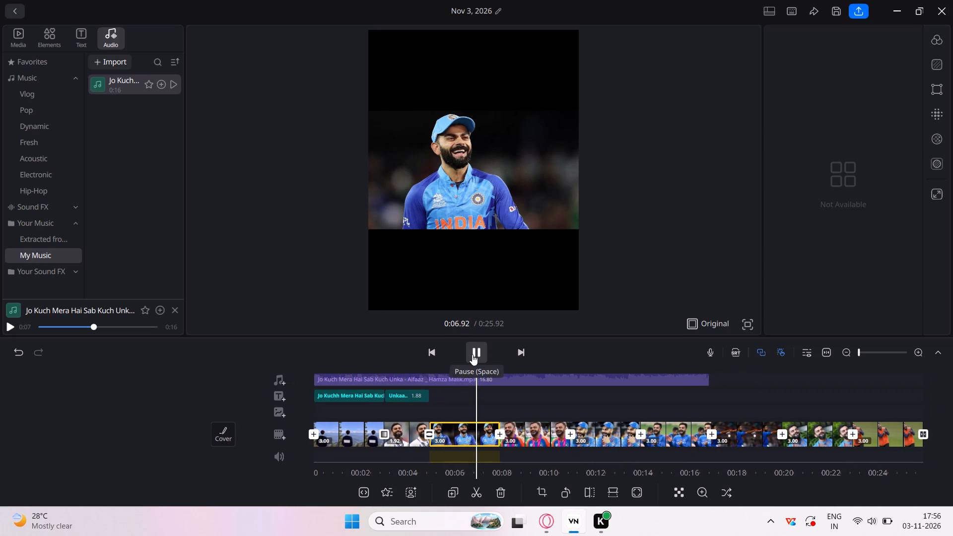
left_click(472, 354)
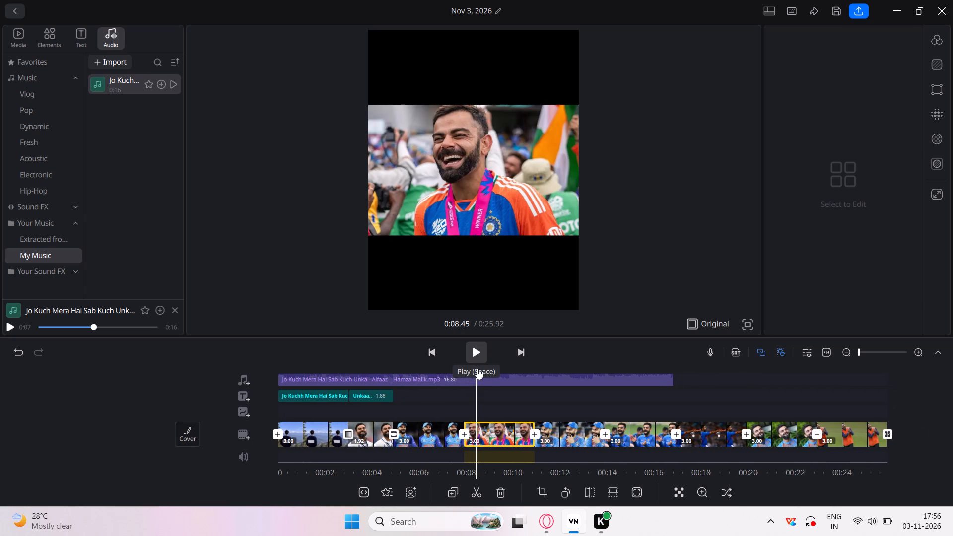
left_click(236, 397)
left_click(400, 374)
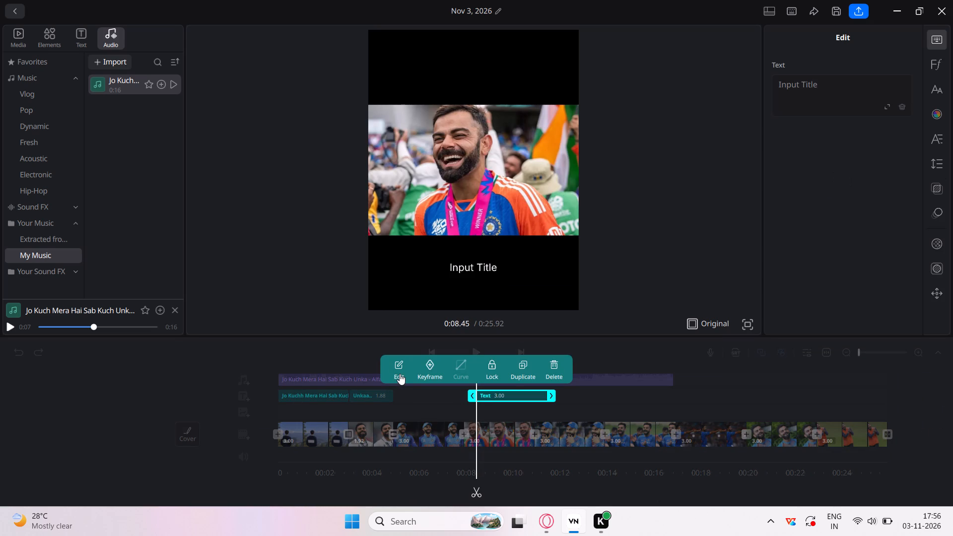
left_click(817, 84)
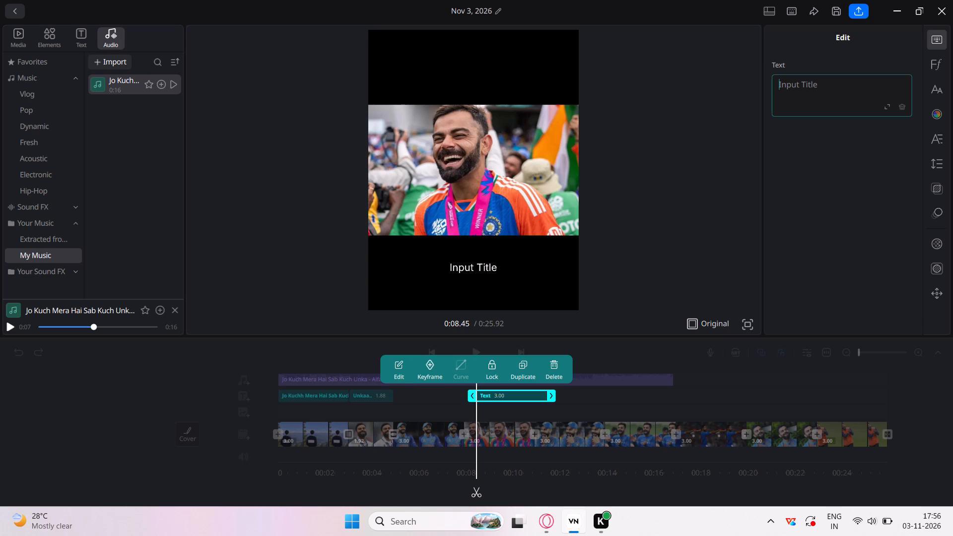
key("t")
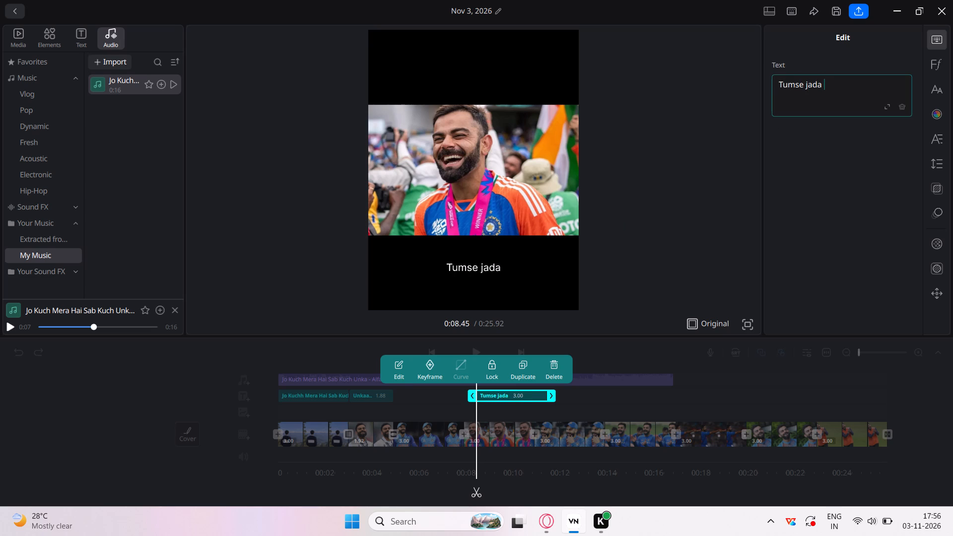
key("k")
key("a")
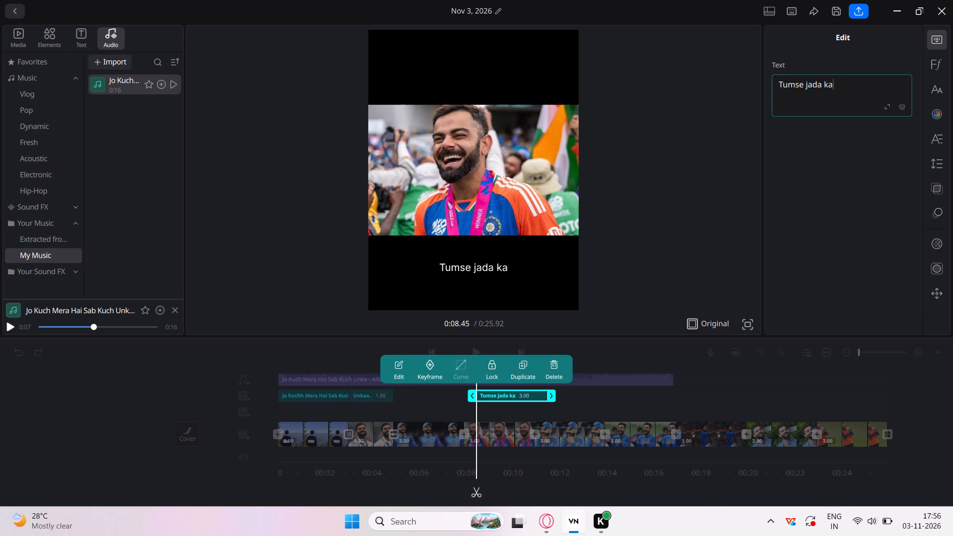
type("sam se Humko")
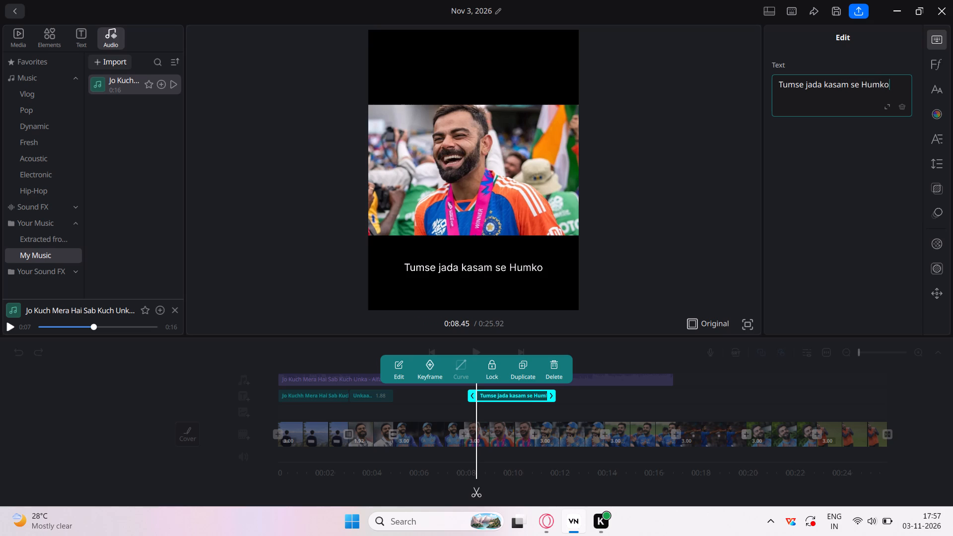
Set the new caption's font to Bell MT Italic and apply it to all captions.
left_click(934, 68)
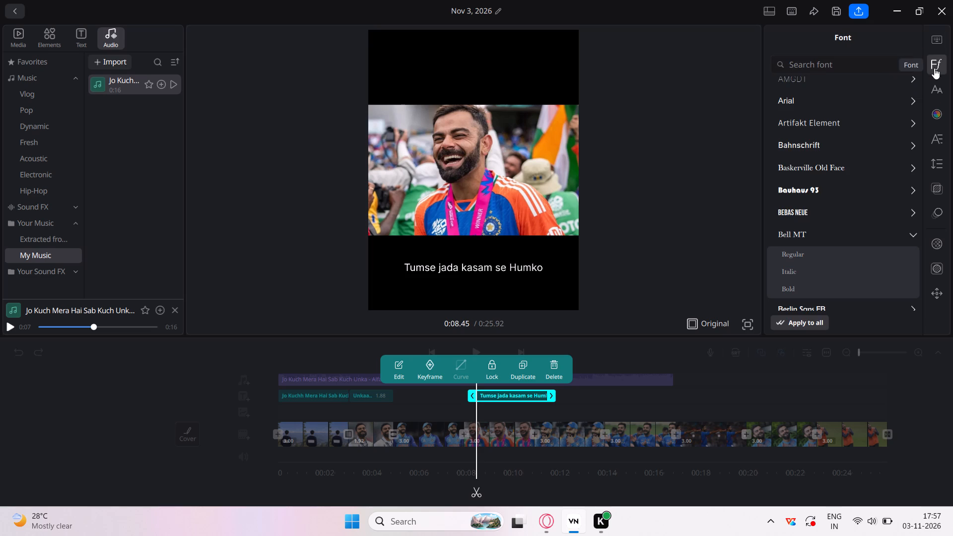
left_click(806, 270)
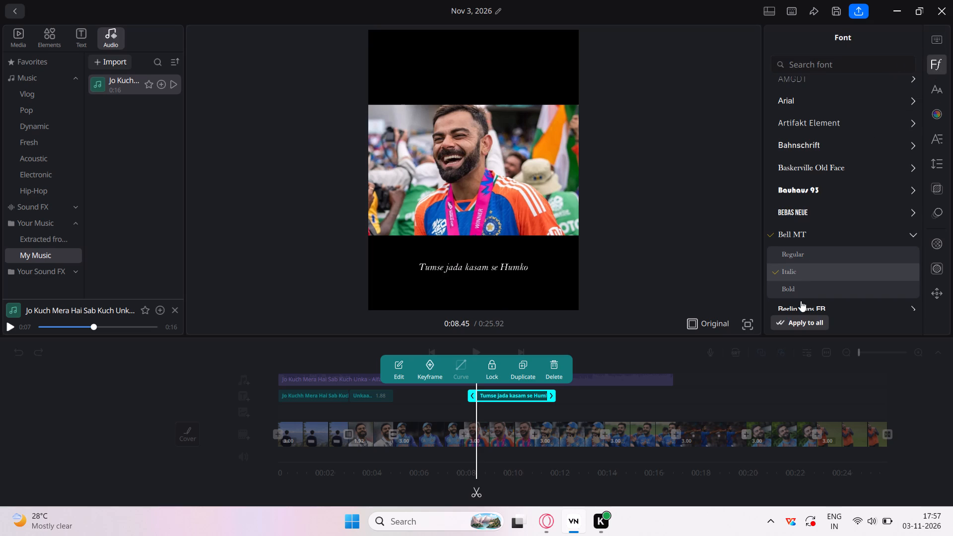
left_click(790, 323)
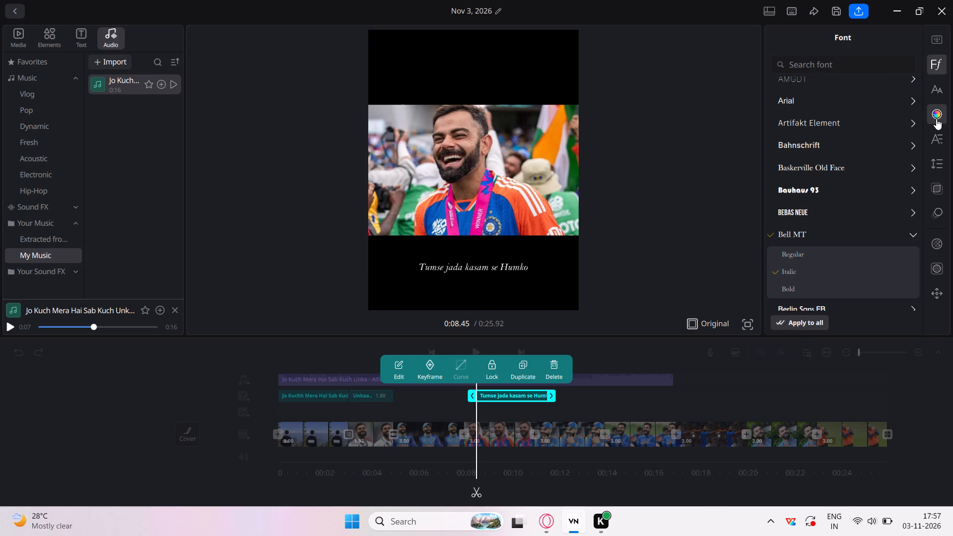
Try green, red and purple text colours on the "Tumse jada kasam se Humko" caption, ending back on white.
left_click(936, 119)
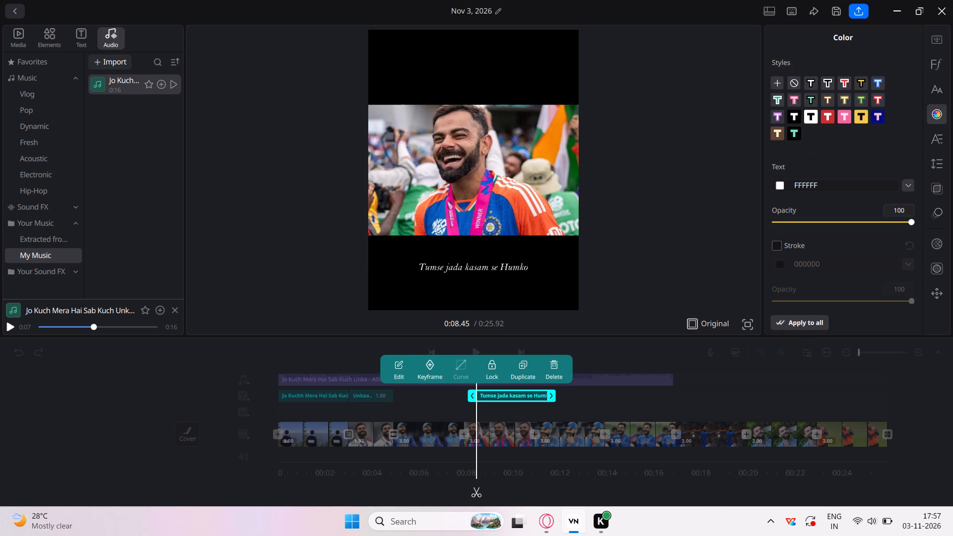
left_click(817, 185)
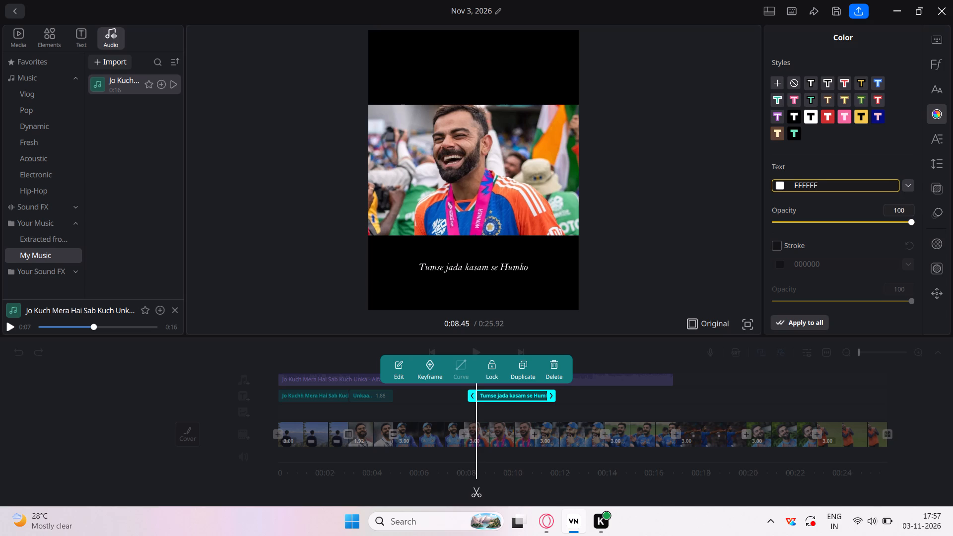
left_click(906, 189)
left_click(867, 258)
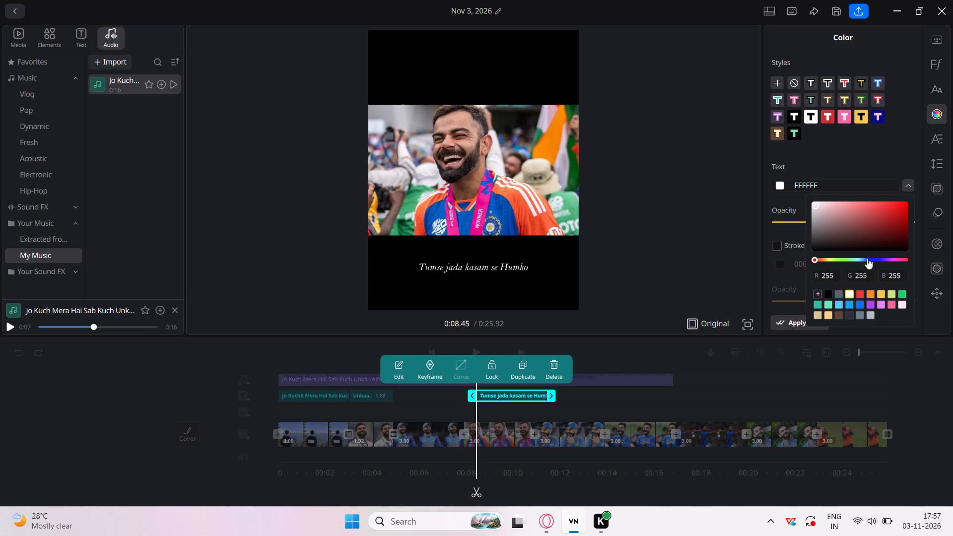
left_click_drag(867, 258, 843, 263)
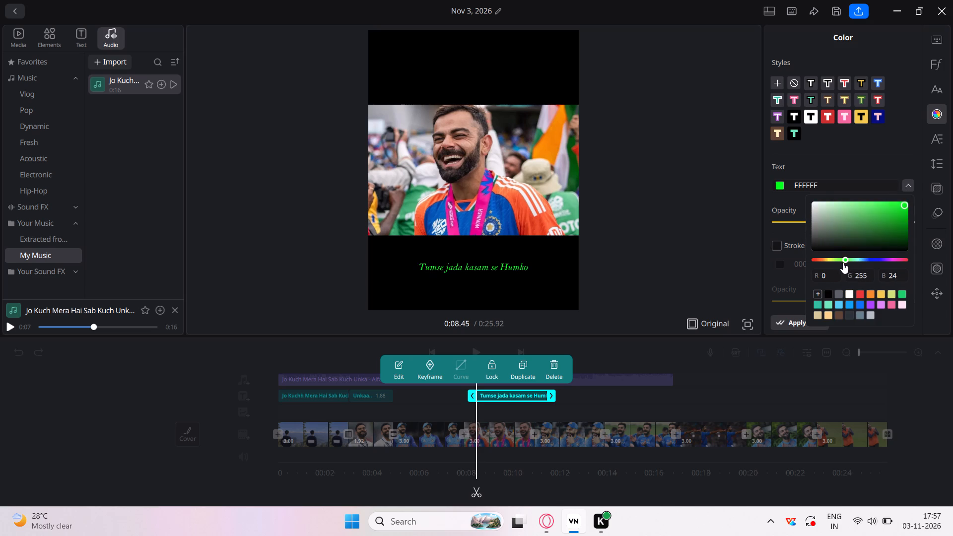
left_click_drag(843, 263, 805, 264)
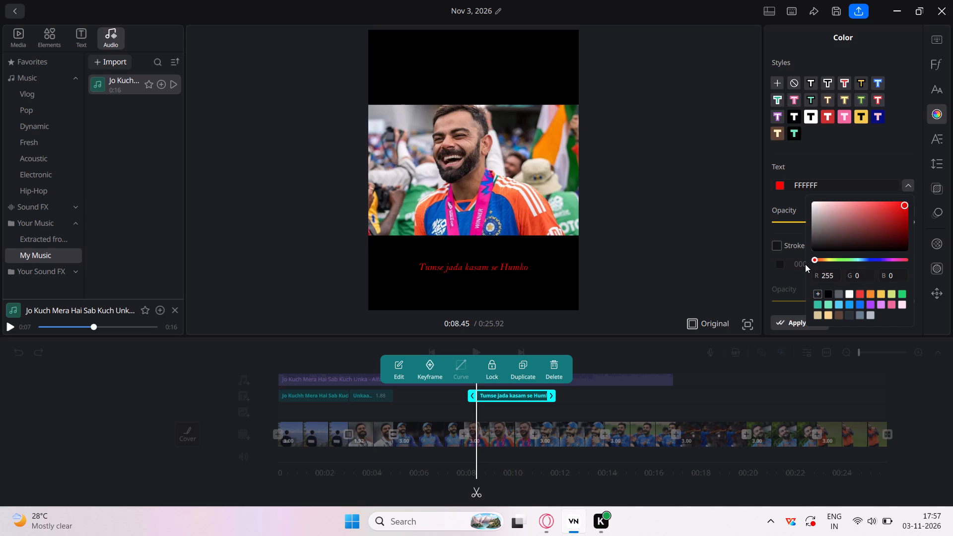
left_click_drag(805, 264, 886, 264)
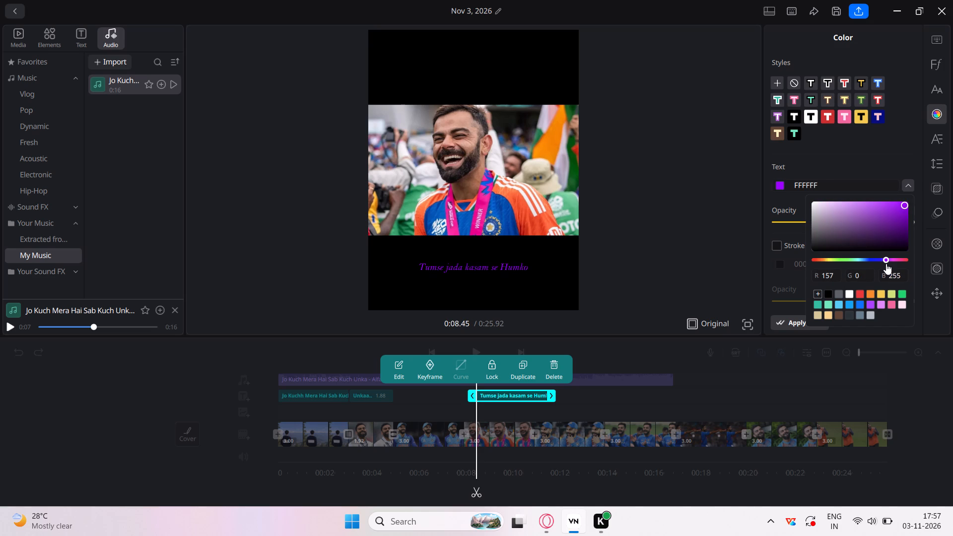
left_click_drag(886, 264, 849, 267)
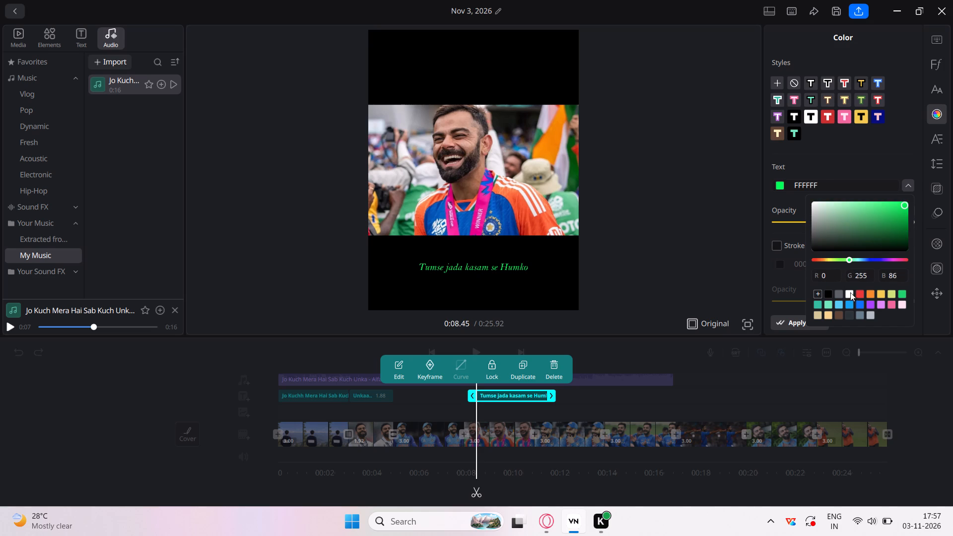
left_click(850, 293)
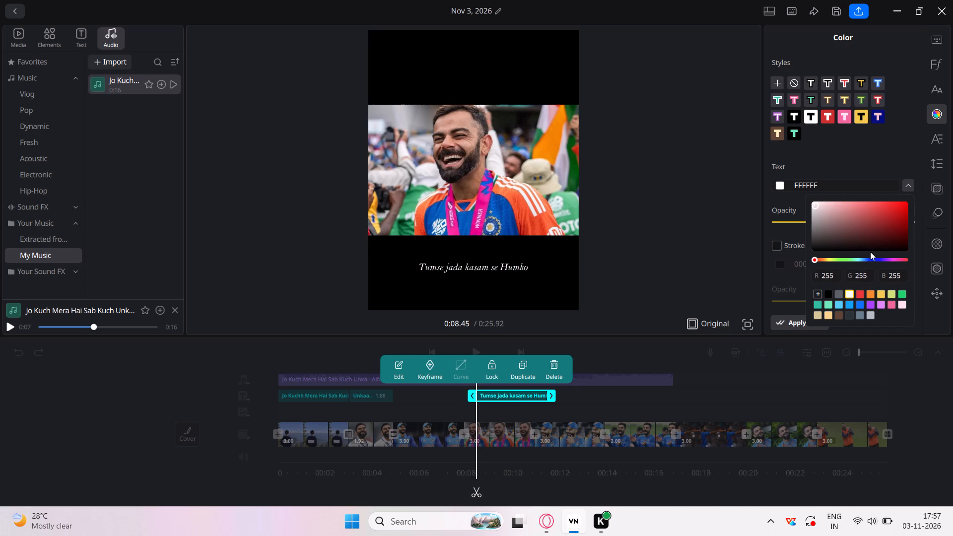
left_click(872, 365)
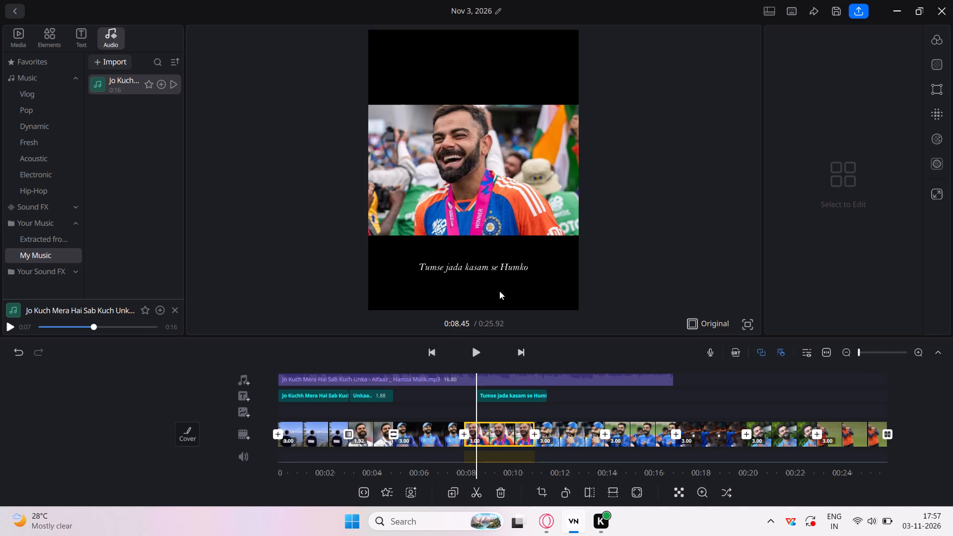
Set the font size of the "Tumse jada kasam se Humko" caption to 20.
left_click(472, 354)
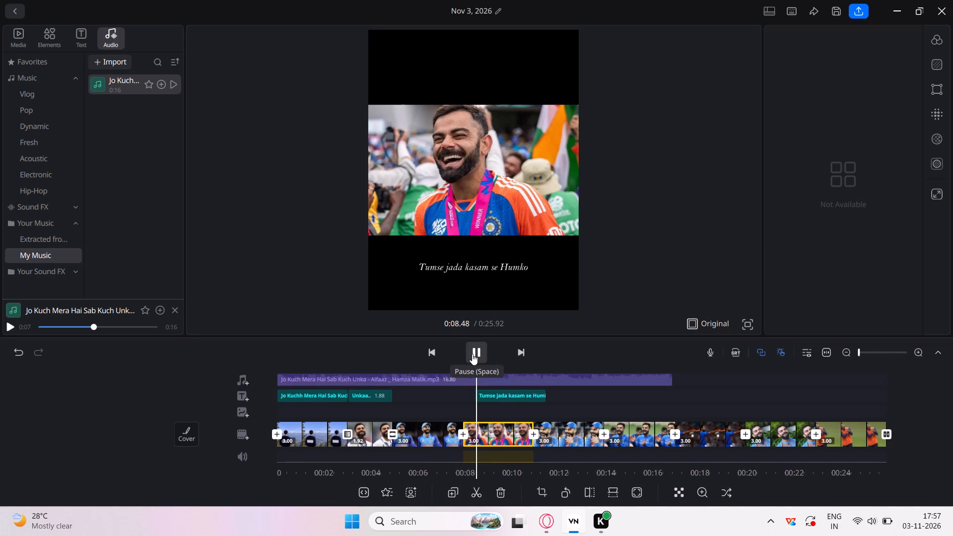
left_click(472, 354)
left_click_drag(489, 395, 441, 397)
left_click(441, 397)
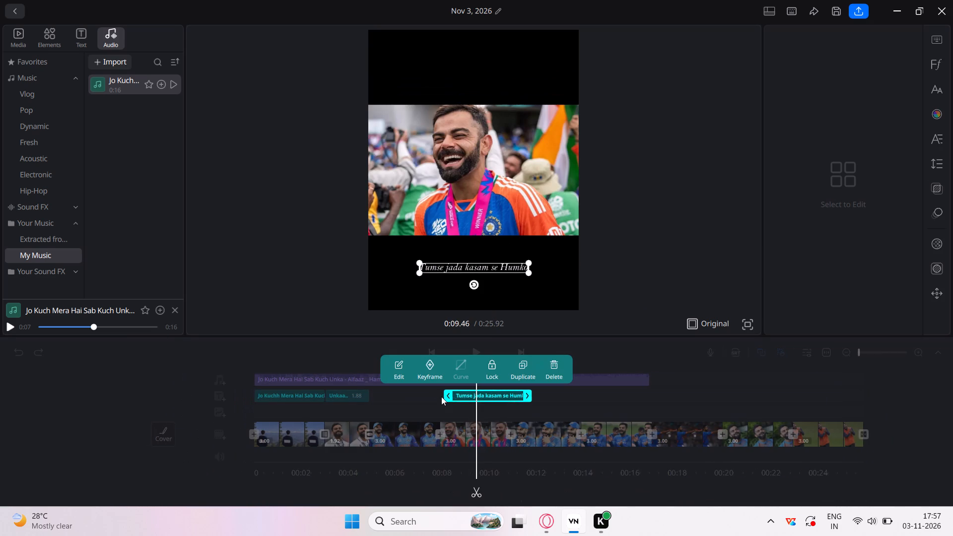
left_click(398, 370)
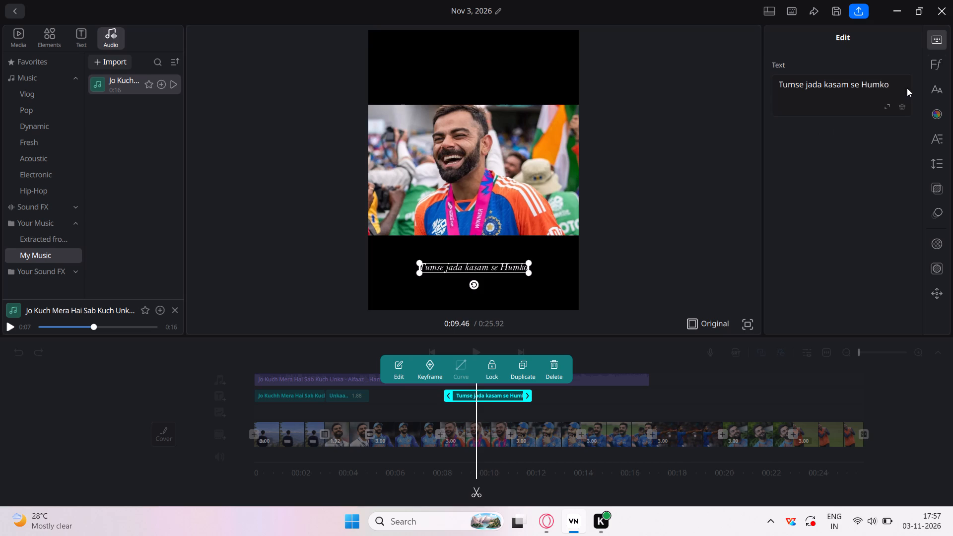
left_click(938, 66)
left_click(938, 66)
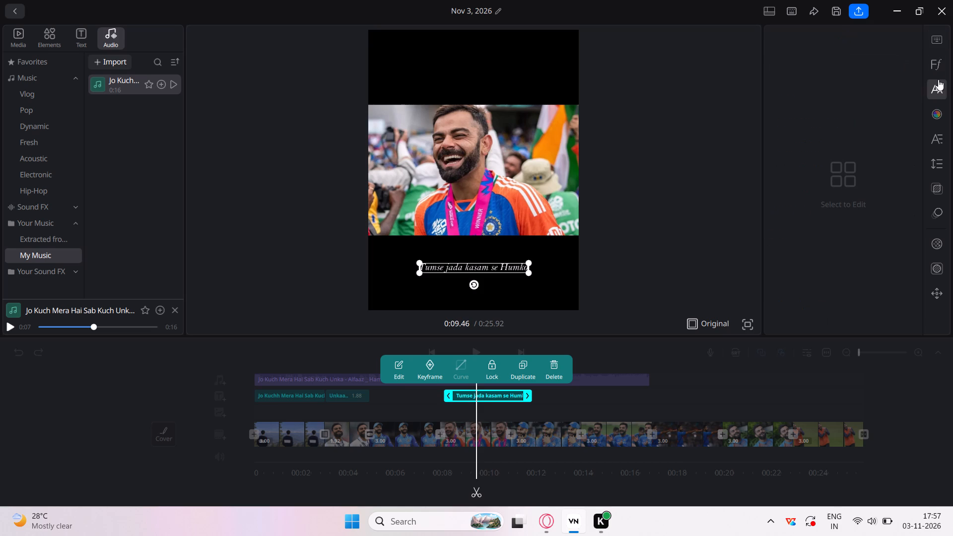
left_click(938, 80)
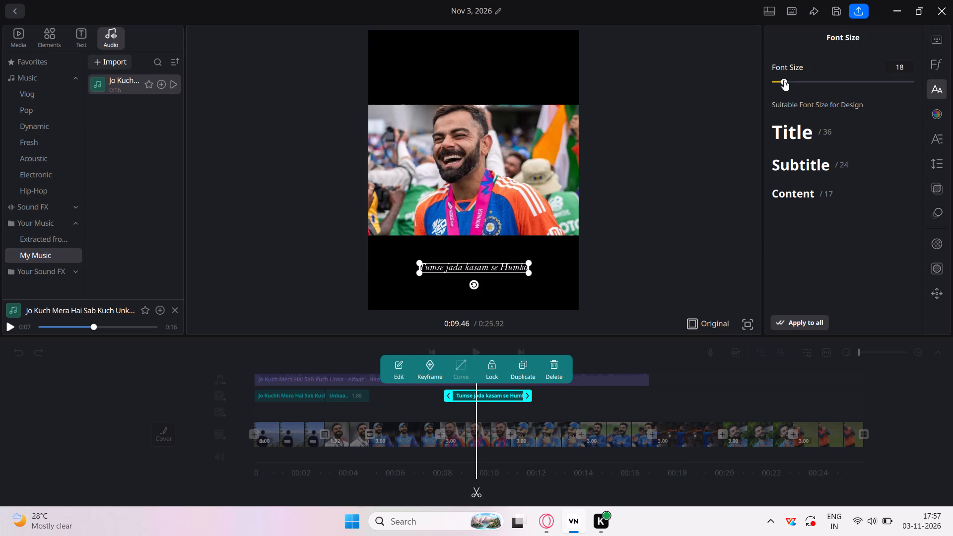
left_click(784, 80)
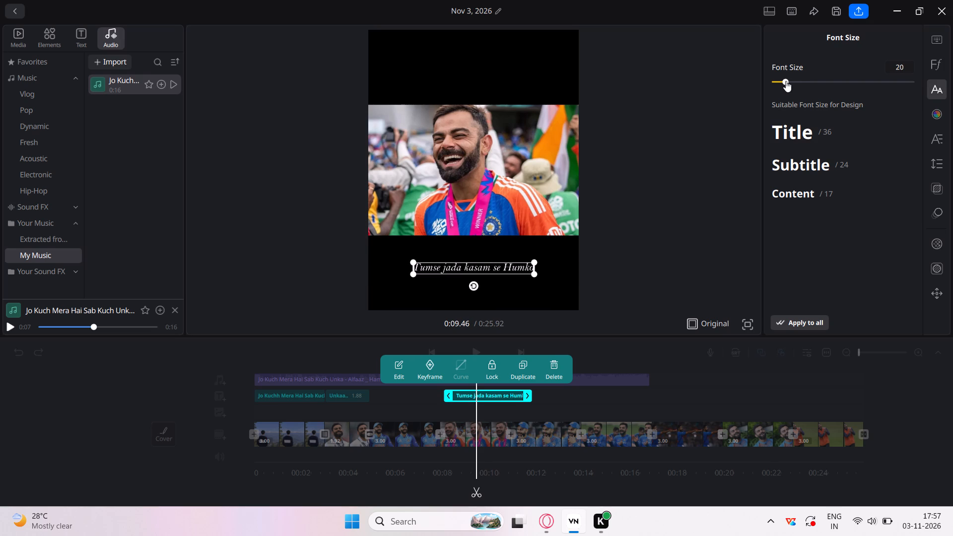
left_click(731, 273)
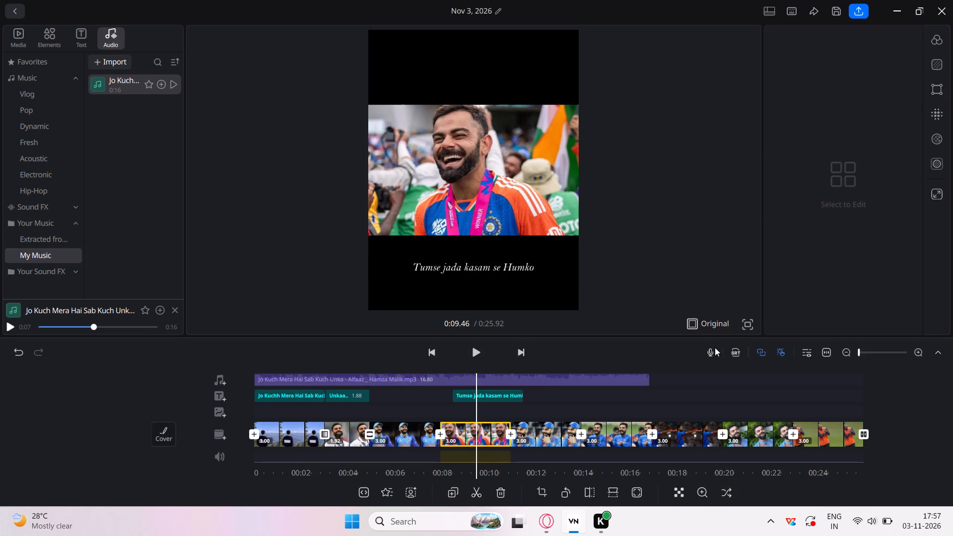
Give the "Tumse jada kasam se Humko" caption the second "Active" subtitle animation and apply it to all captions.
left_click(505, 397)
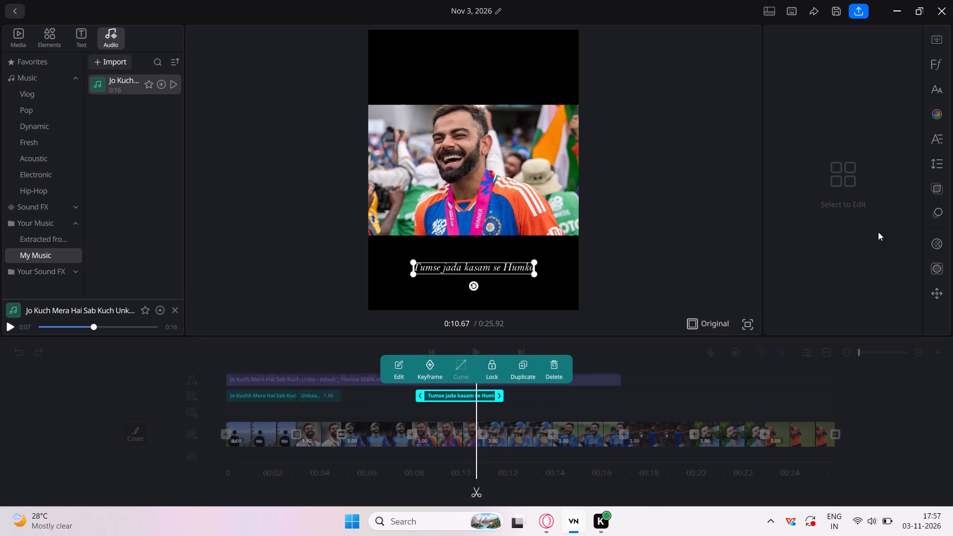
left_click(942, 222)
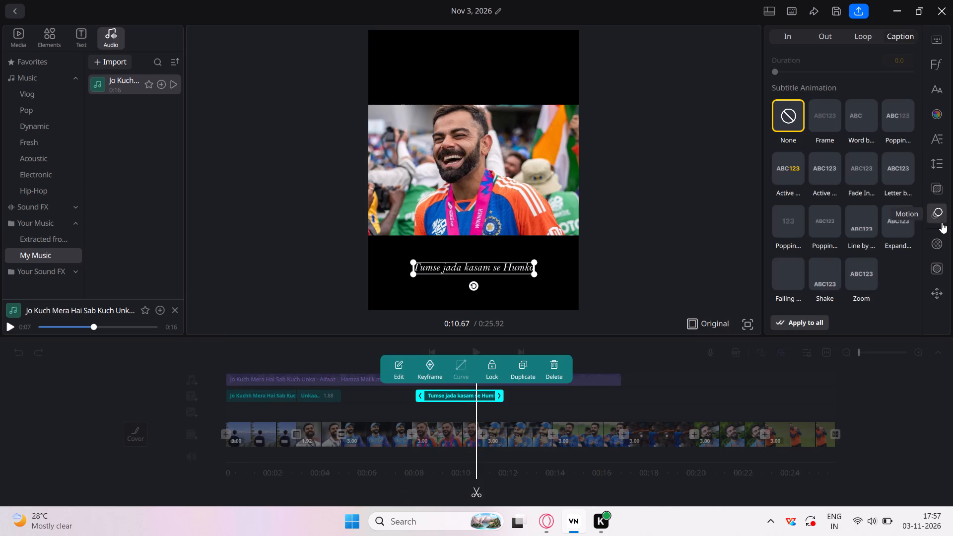
left_click(797, 224)
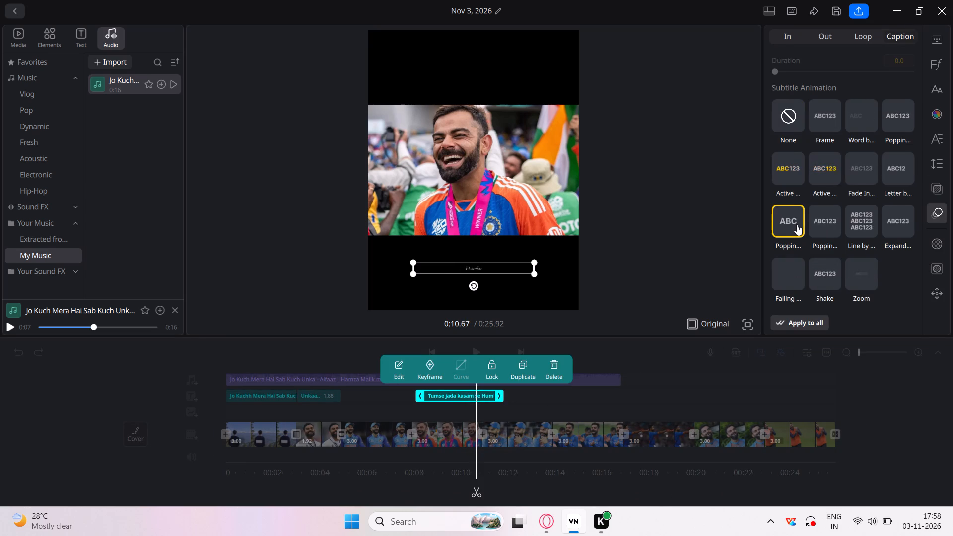
left_click(829, 172)
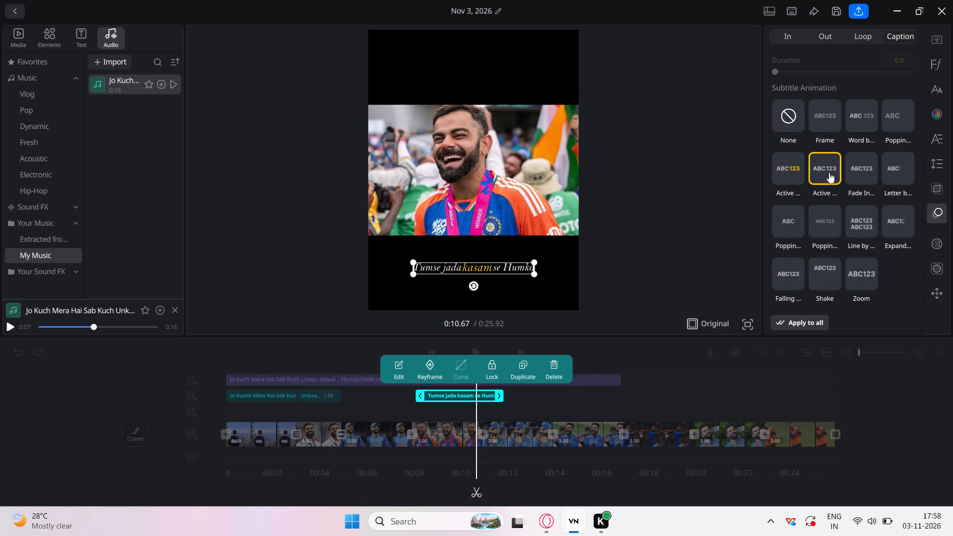
left_click(803, 323)
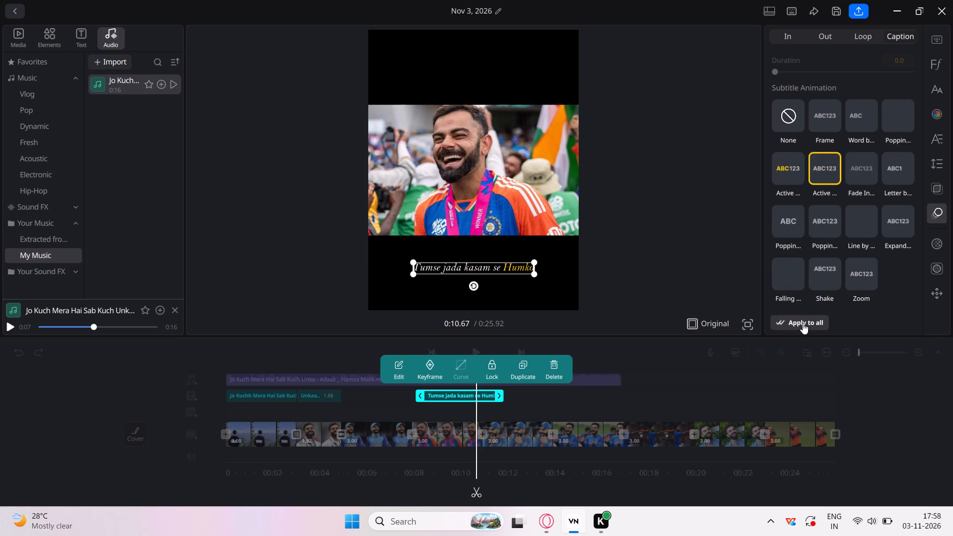
left_click(577, 390)
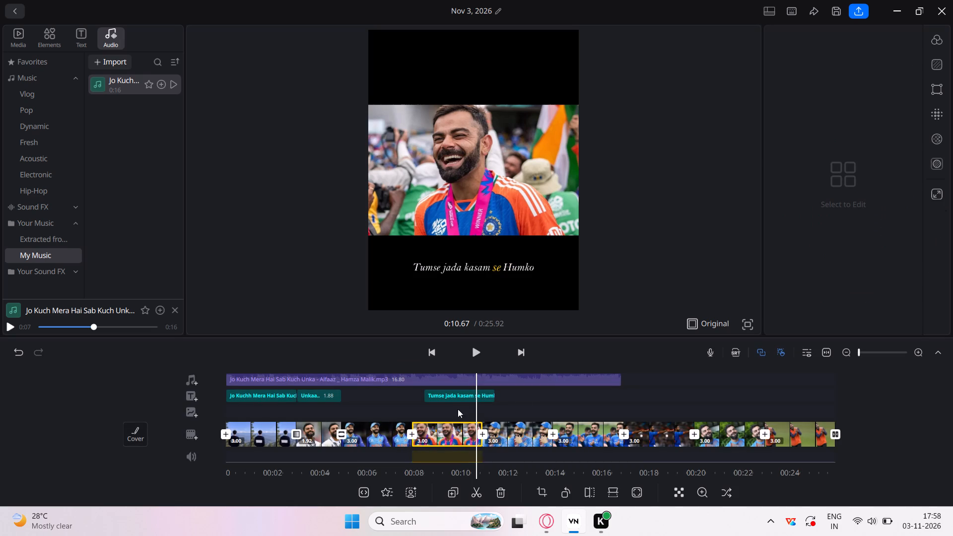
Move the "Tumse jada kasam se Humko" caption earlier on the timeline, directly after the second caption, starting at about 4.9 seconds.
left_click_drag(457, 397, 435, 396)
left_click(435, 396)
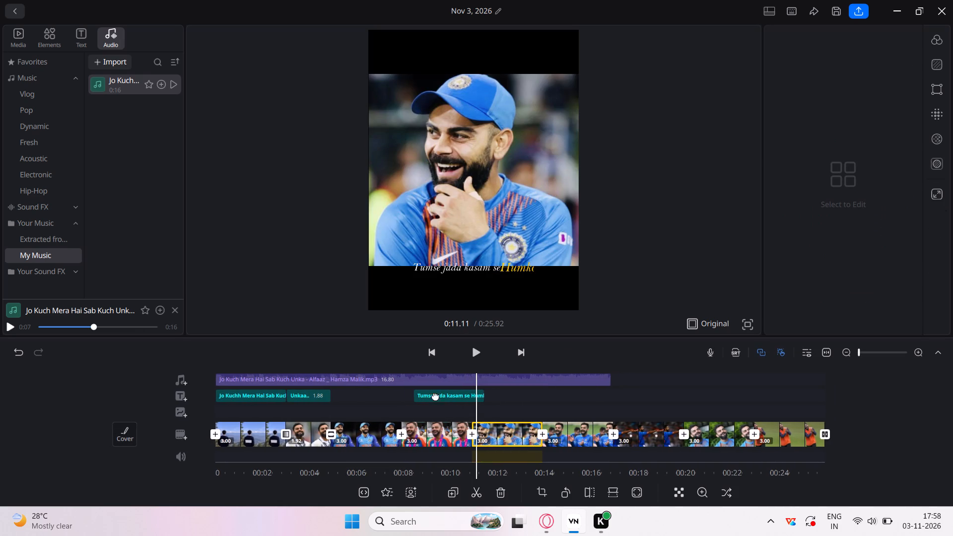
left_click_drag(479, 396, 447, 401)
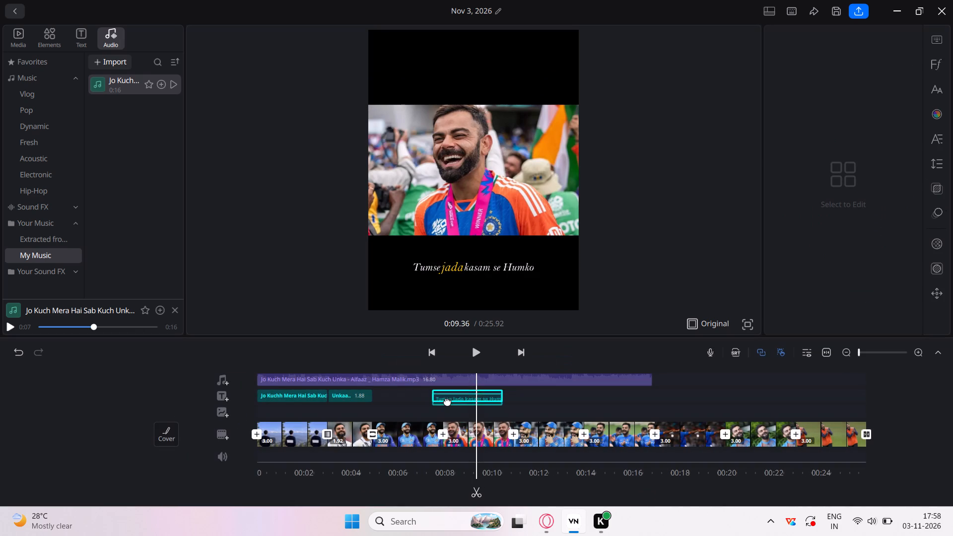
left_click_drag(447, 401, 394, 396)
Play the video from the beginning into the third caption to check the caption timing and animation.
scroll(470, 402, "right", 2)
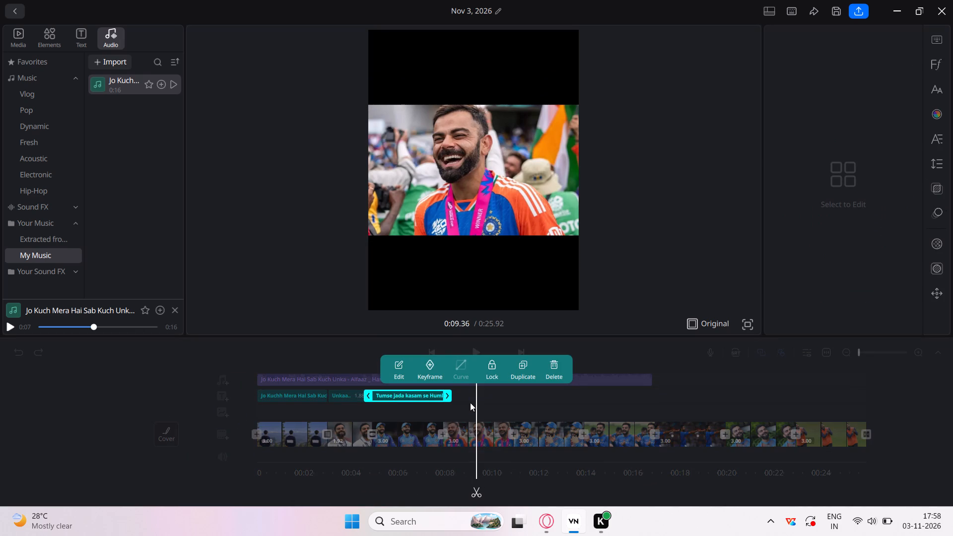
scroll(470, 402, "right", 19)
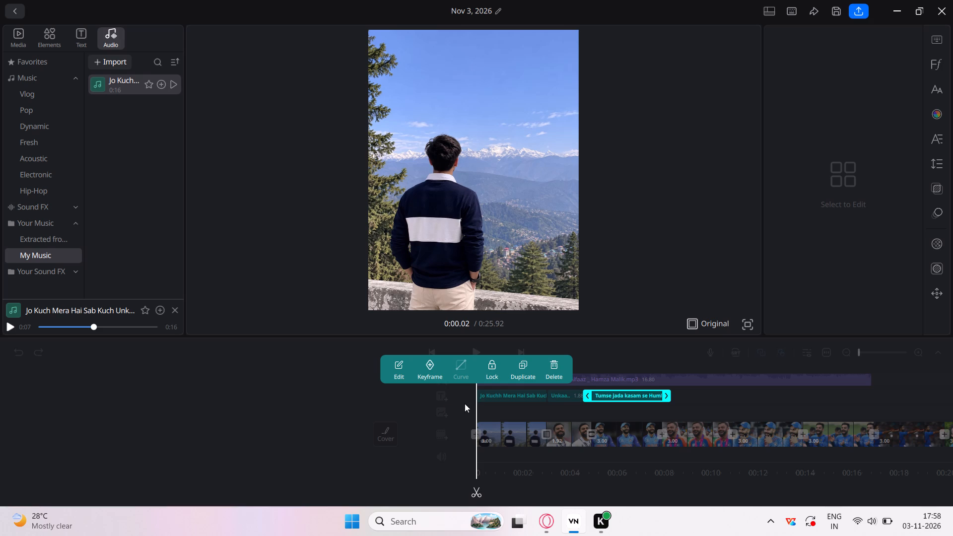
left_click(443, 405)
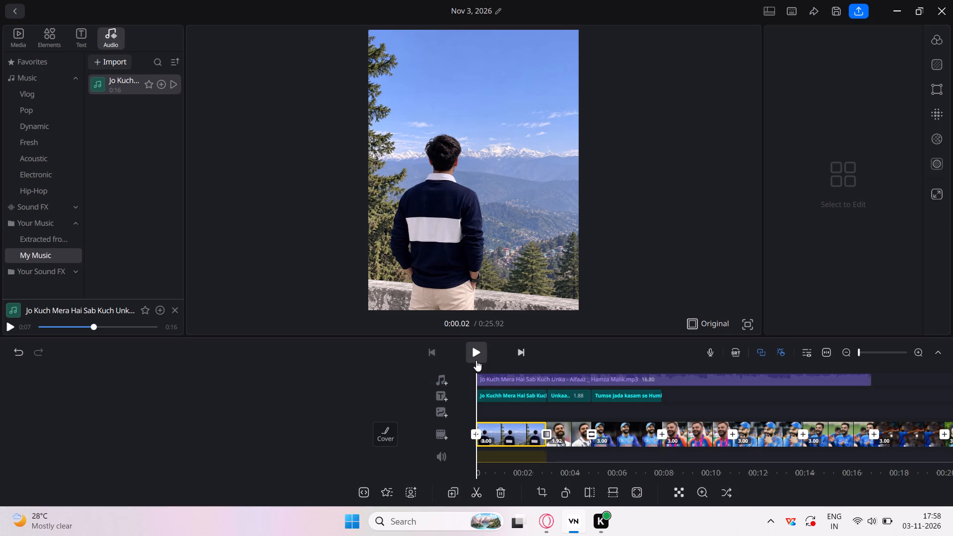
left_click(476, 360)
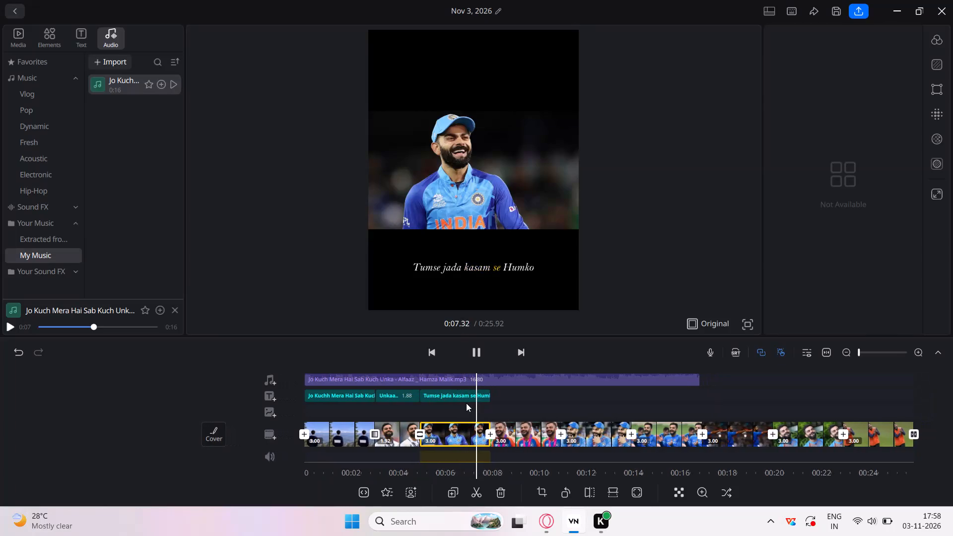
Set the loop animation of the first caption, "Jo Kuchh Mera Hai Sab Kuchh", to None, keeping its subtitle animation.
scroll(466, 403, "right", 7)
left_click(436, 394)
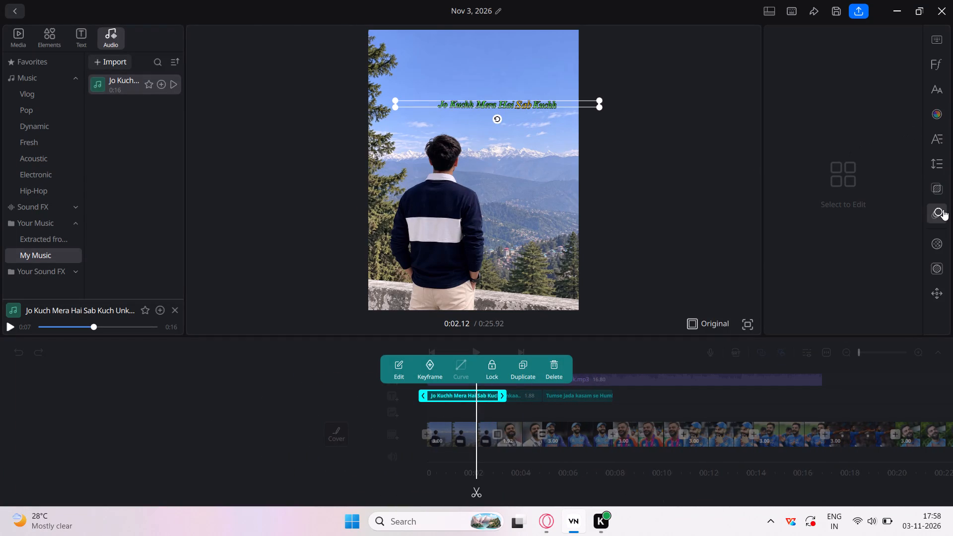
left_click(943, 209)
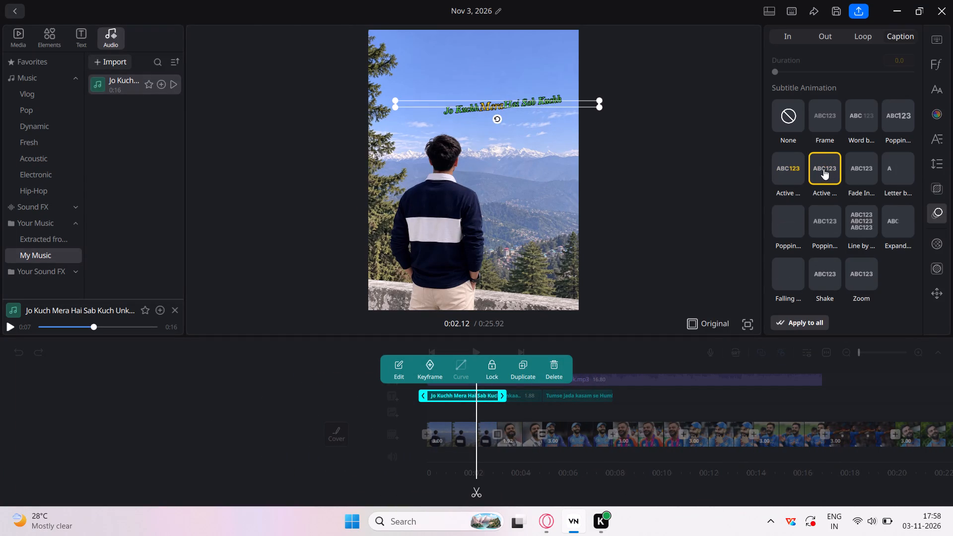
left_click(866, 33)
left_click(790, 108)
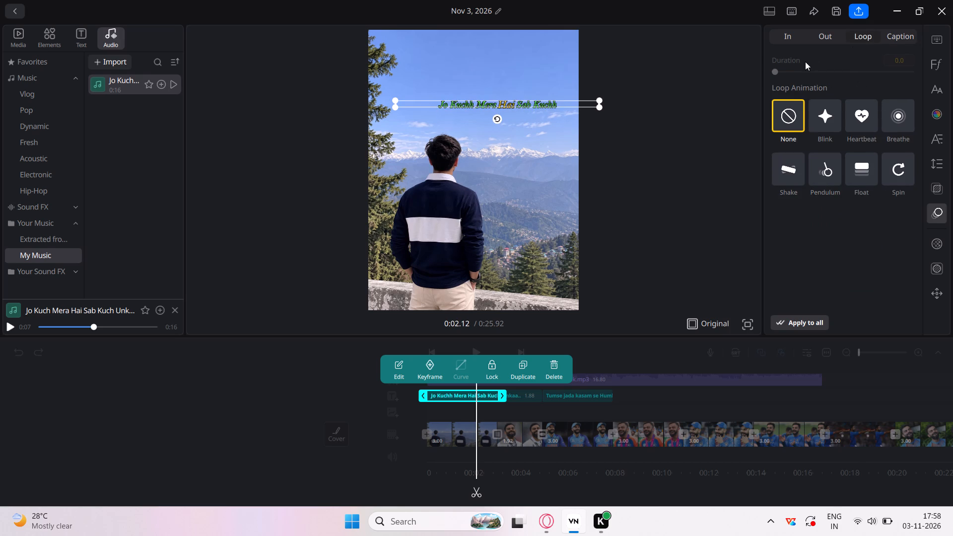
left_click(888, 39)
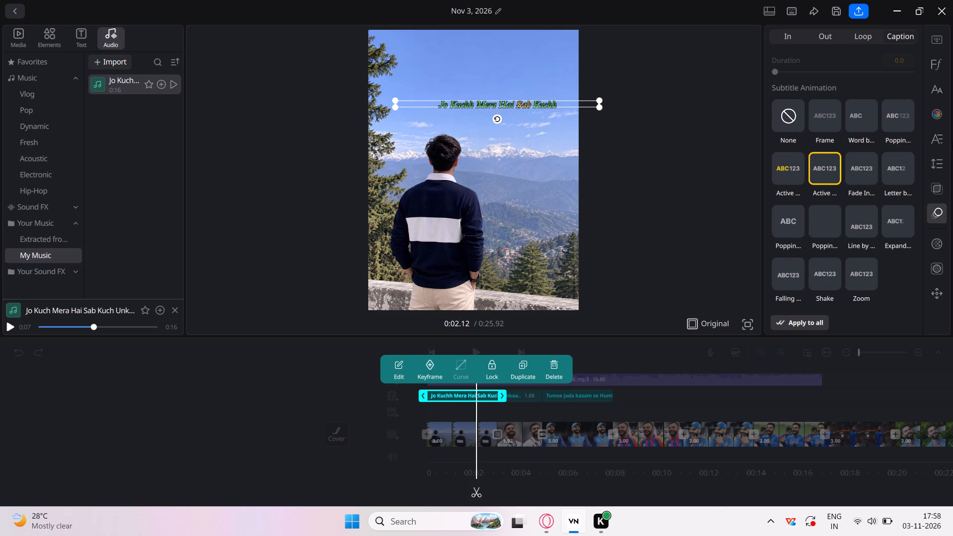
Set the first caption's stroke colour to white (FFFFFF).
left_click(939, 114)
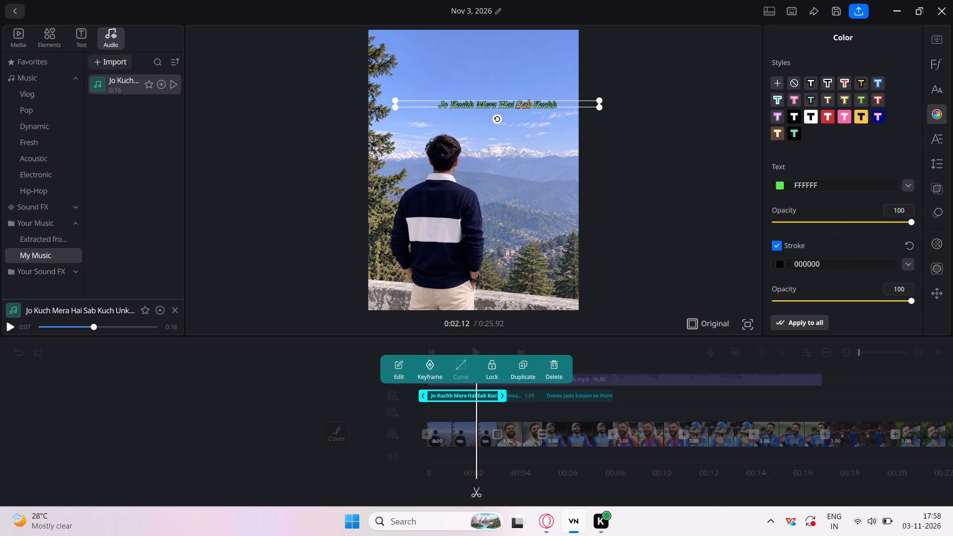
left_click(906, 265)
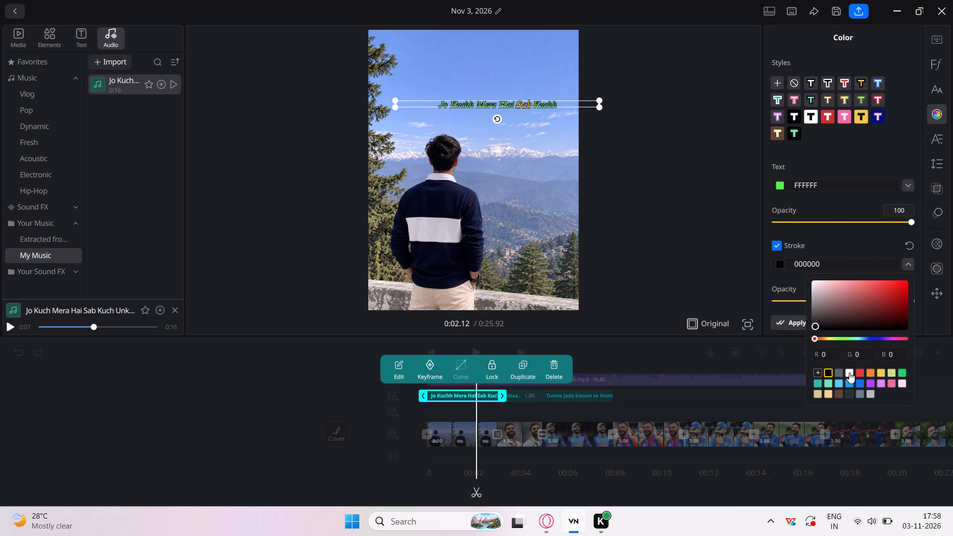
left_click(849, 372)
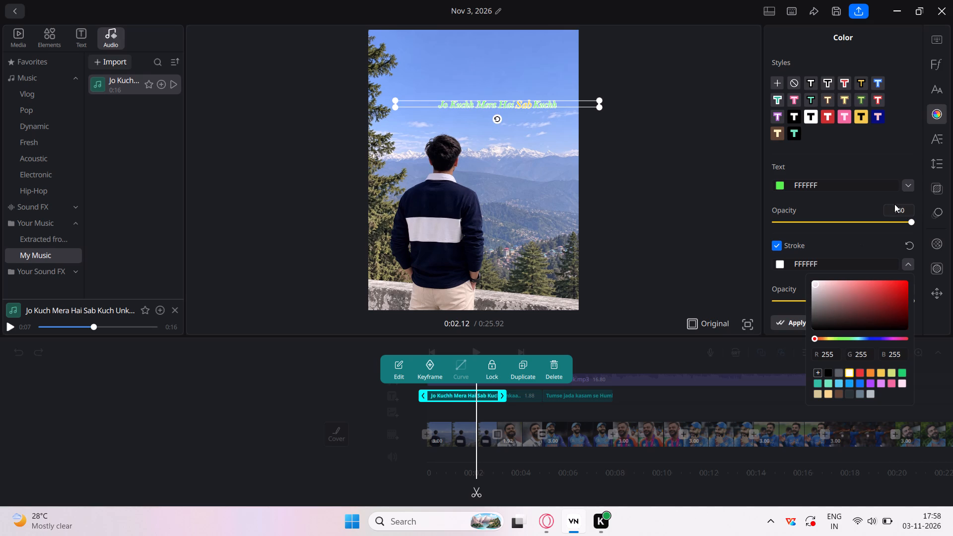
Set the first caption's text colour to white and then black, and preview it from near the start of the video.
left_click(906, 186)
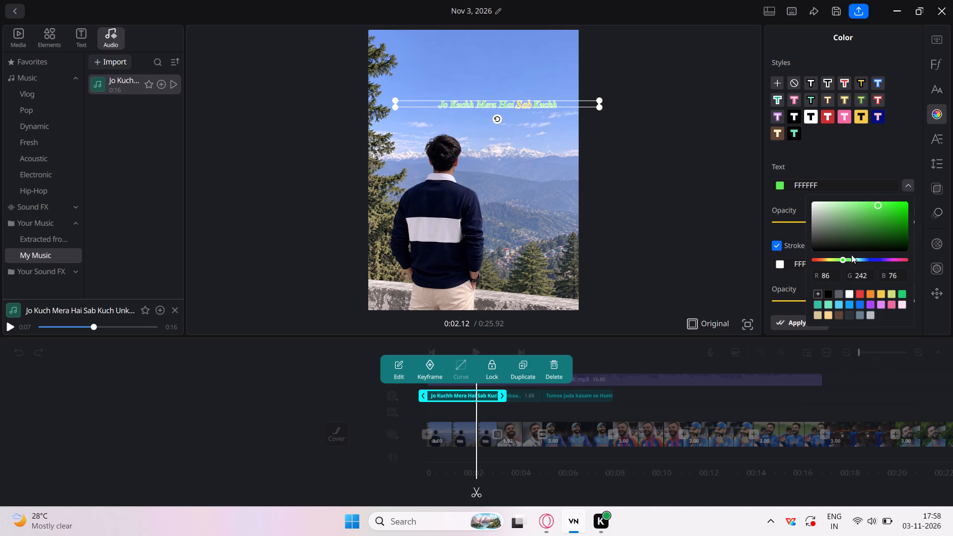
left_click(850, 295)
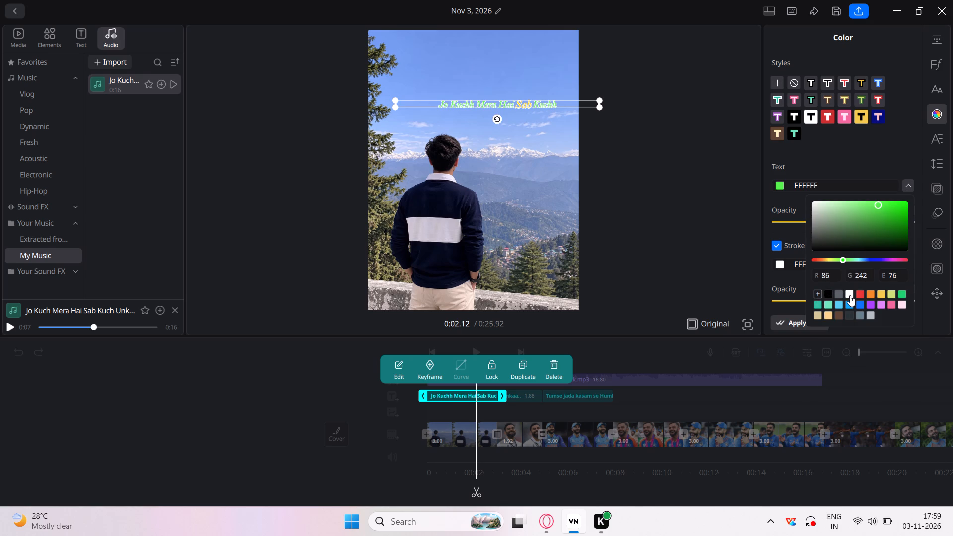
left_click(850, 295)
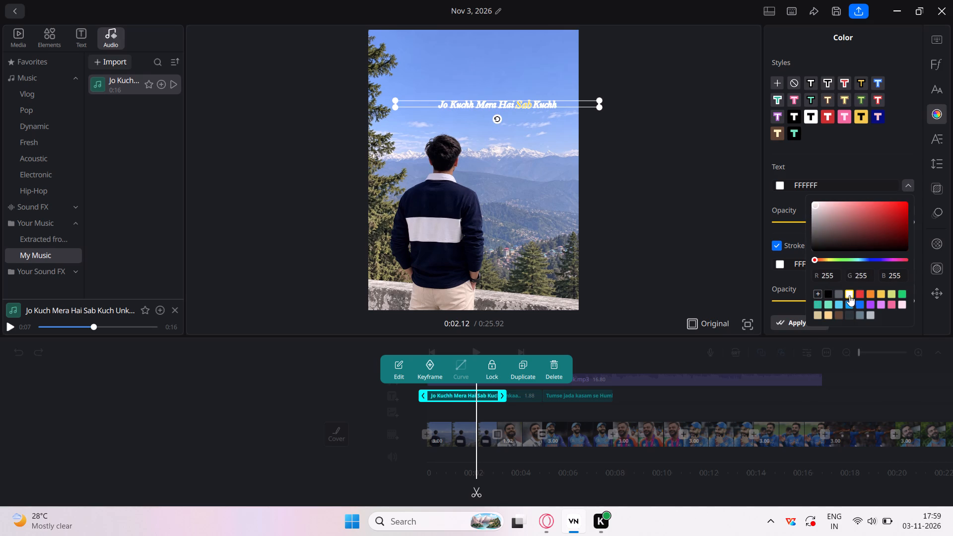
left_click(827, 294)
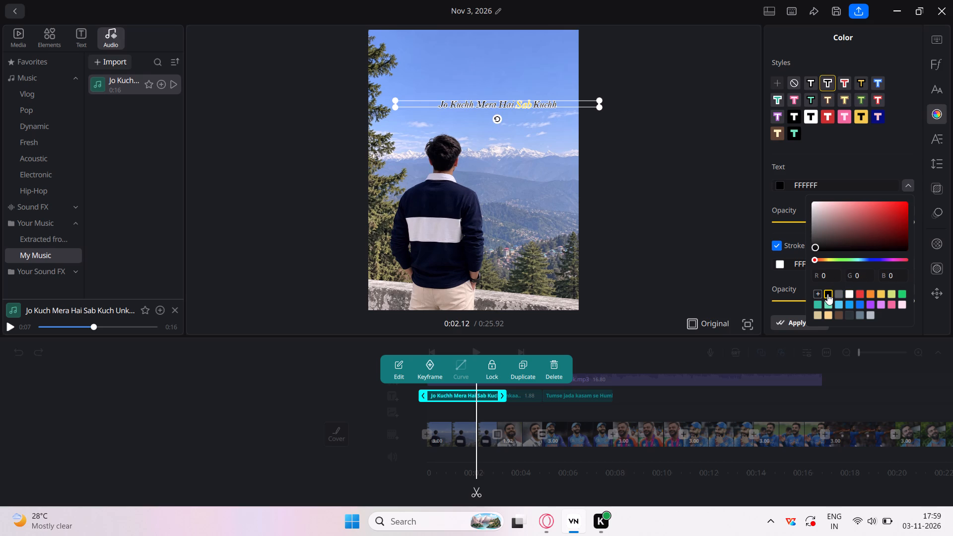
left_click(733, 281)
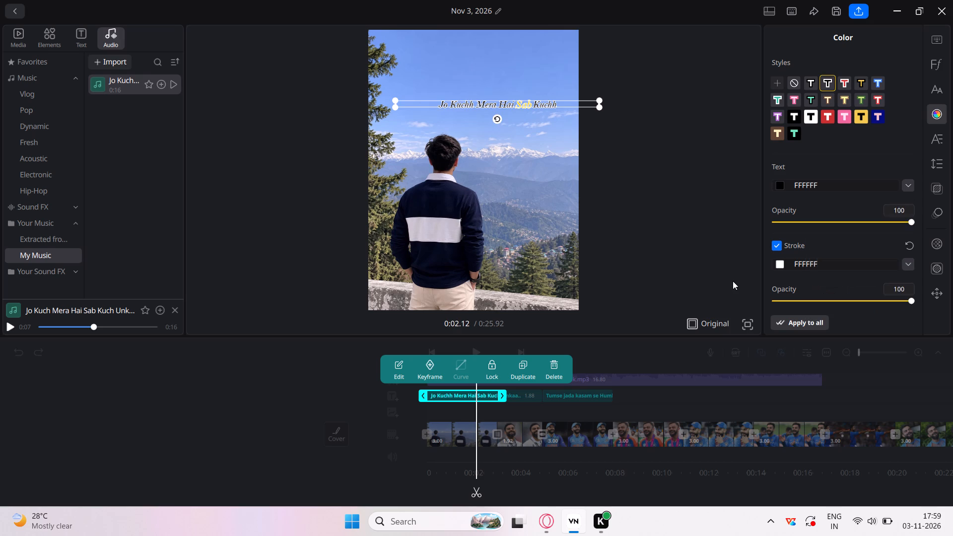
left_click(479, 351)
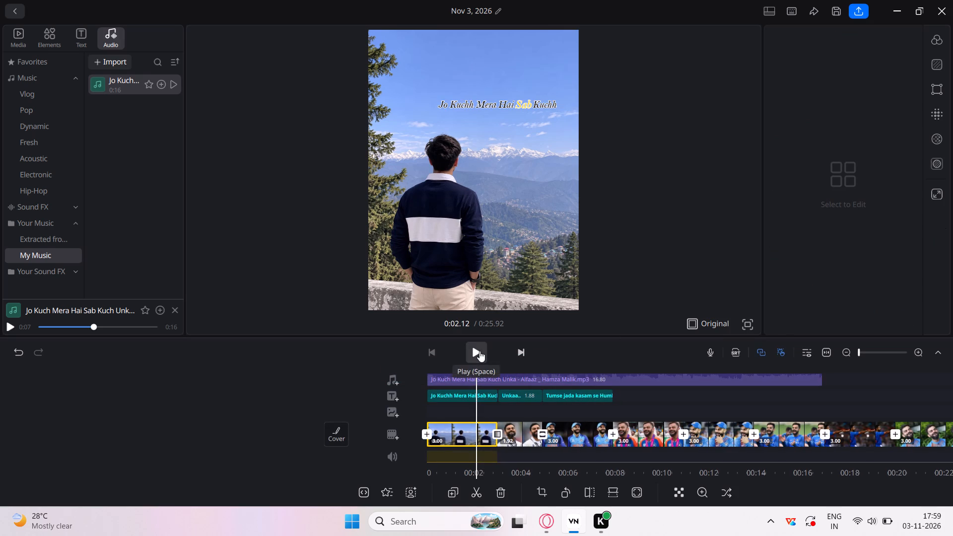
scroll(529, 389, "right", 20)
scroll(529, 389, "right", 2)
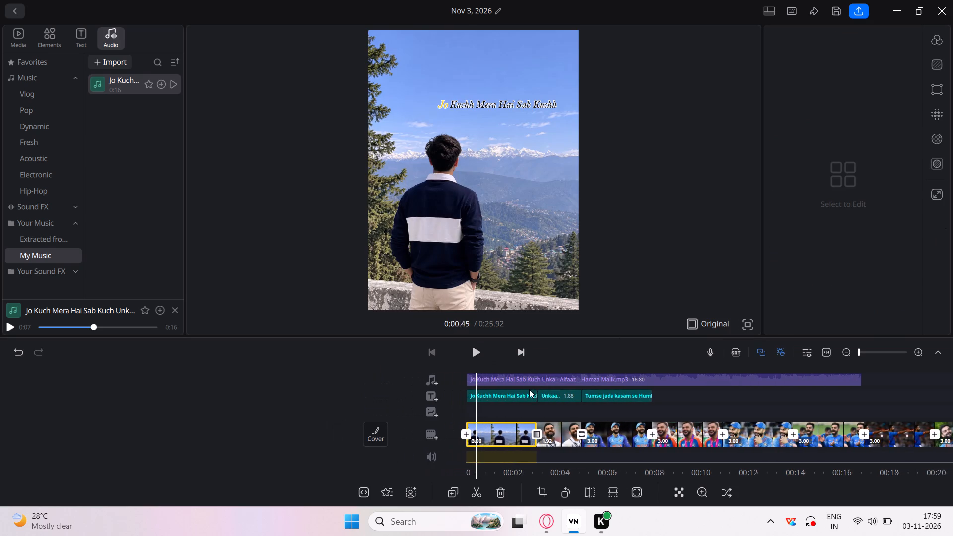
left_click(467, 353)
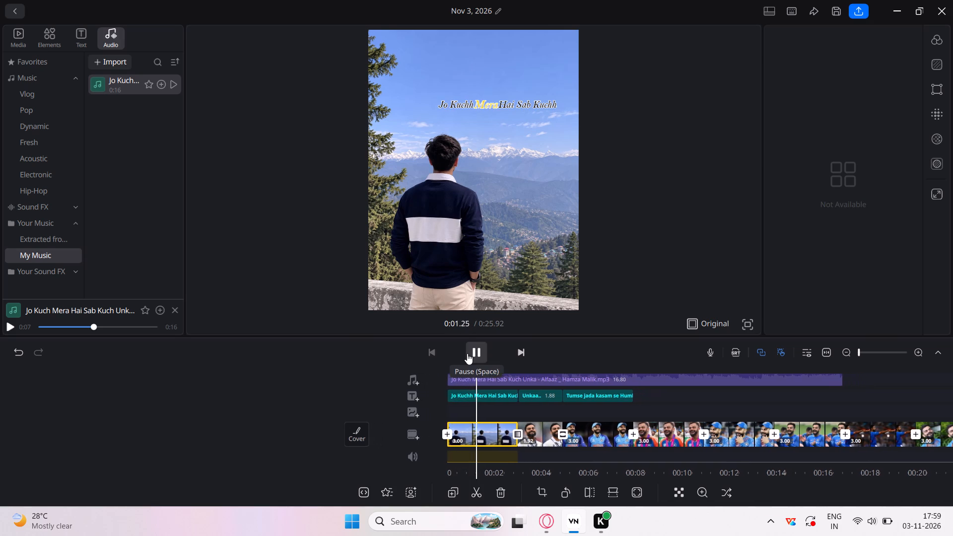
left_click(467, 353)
Try the yellow and white black-outlined preset styles on the first caption, then clear the style, leaving plain white text.
left_click(448, 393)
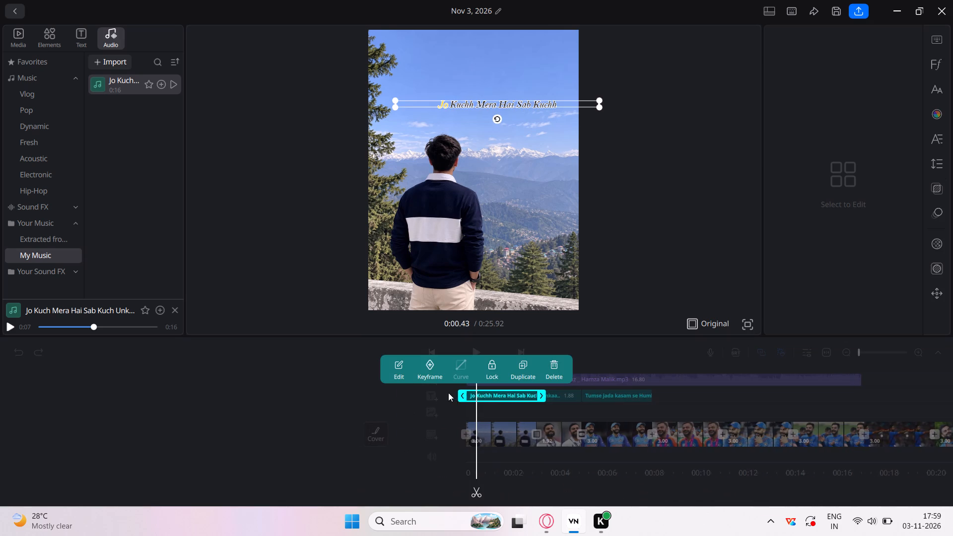
left_click(393, 370)
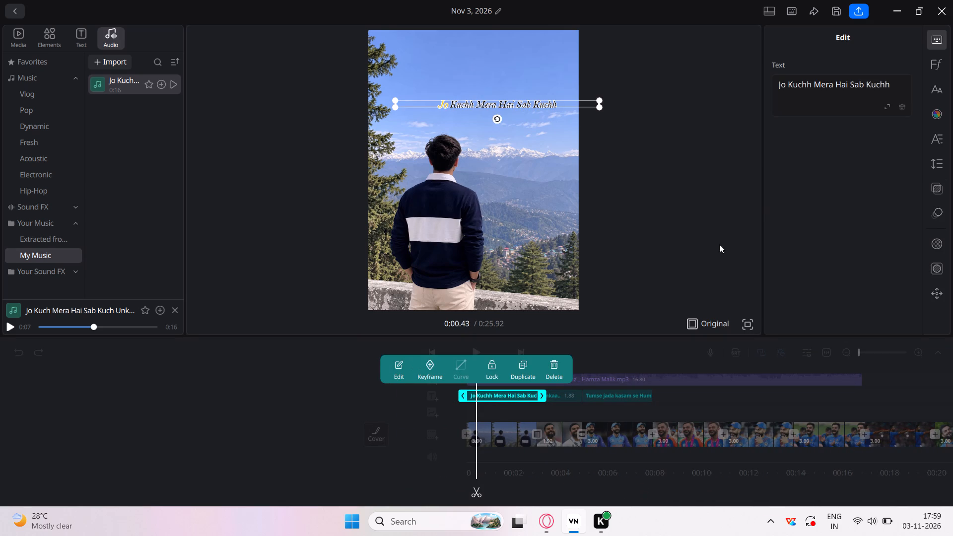
left_click(935, 107)
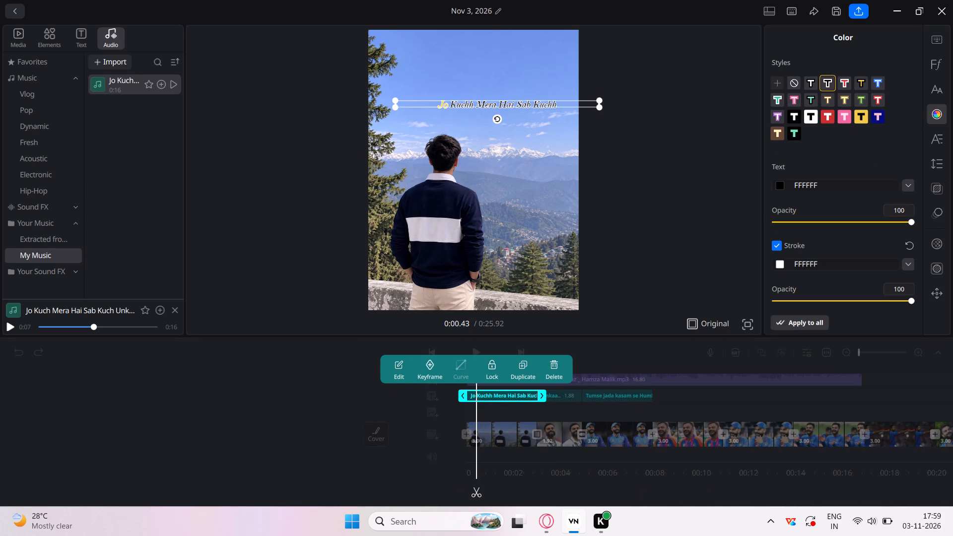
left_click(856, 82)
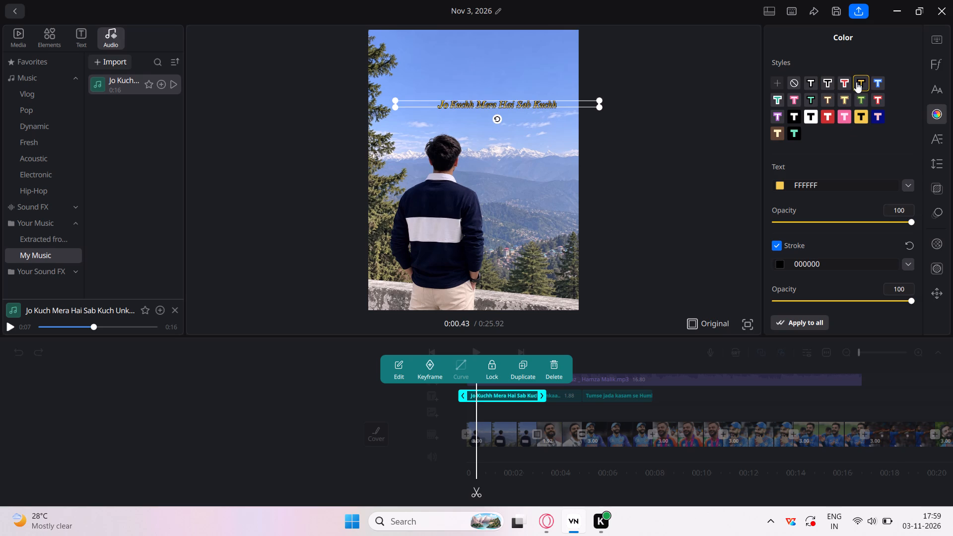
left_click(791, 82)
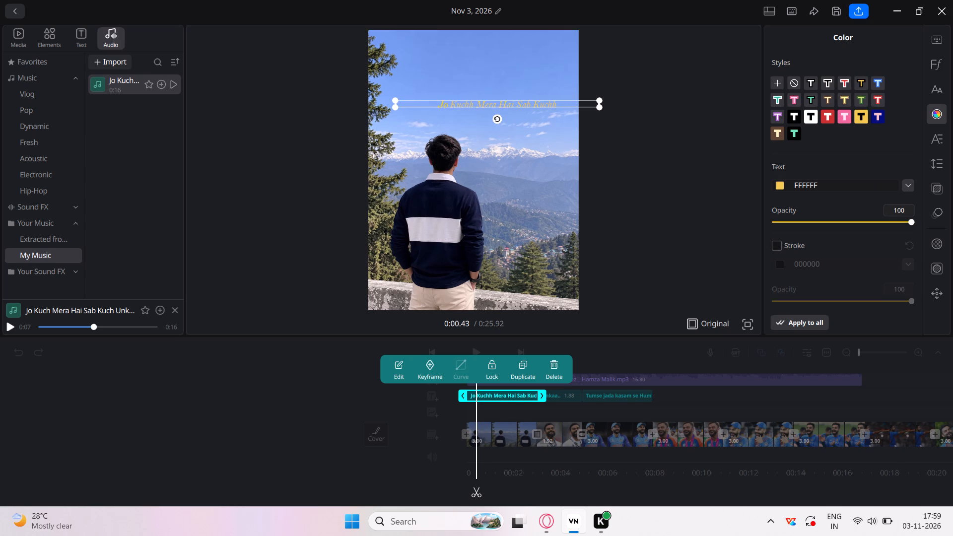
left_click(809, 79)
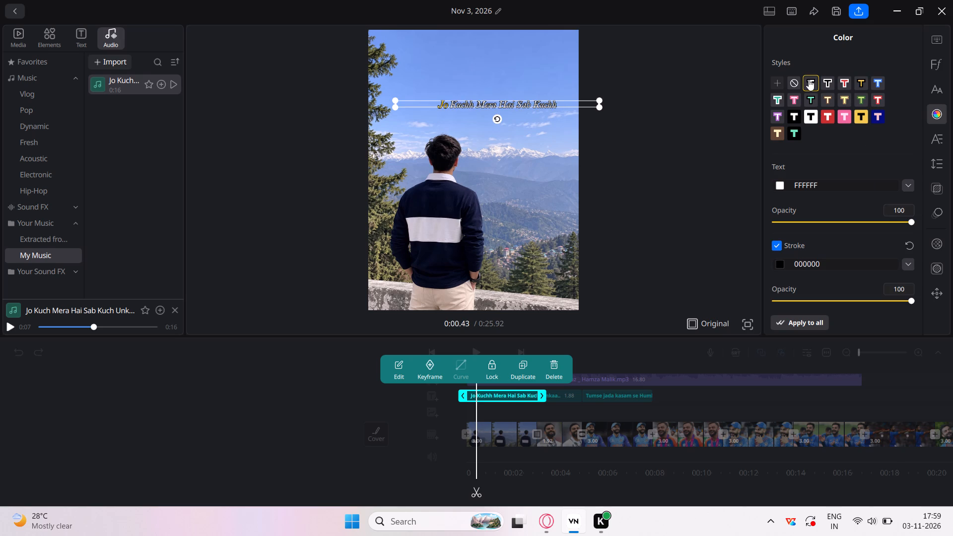
left_click(796, 85)
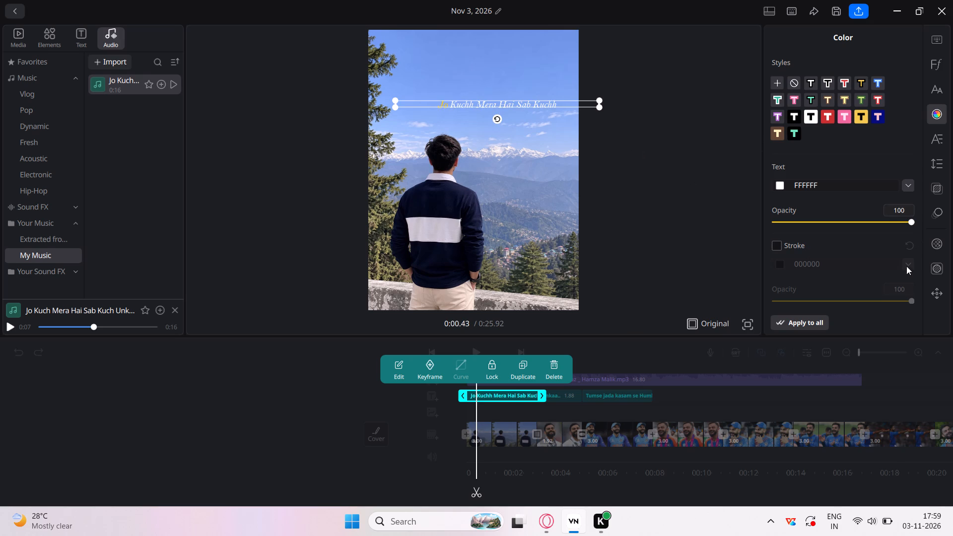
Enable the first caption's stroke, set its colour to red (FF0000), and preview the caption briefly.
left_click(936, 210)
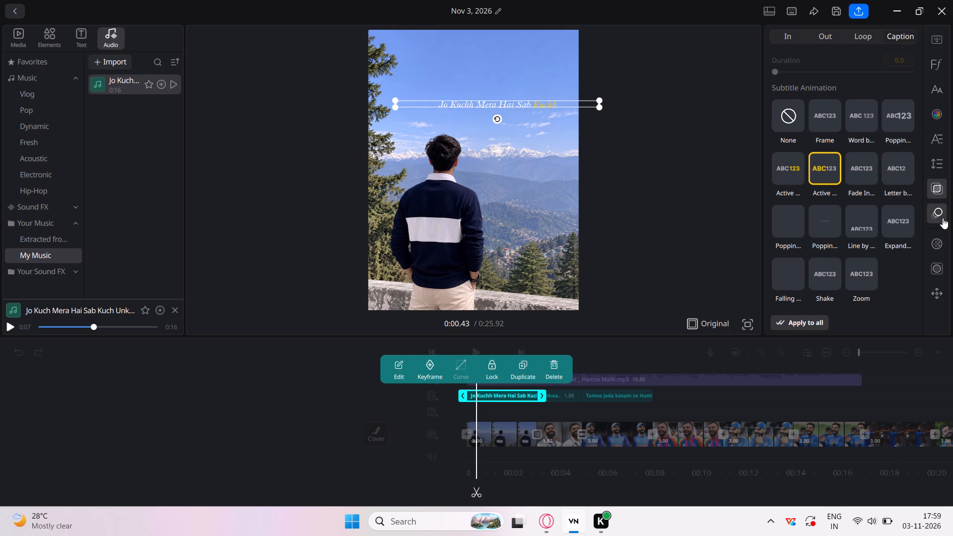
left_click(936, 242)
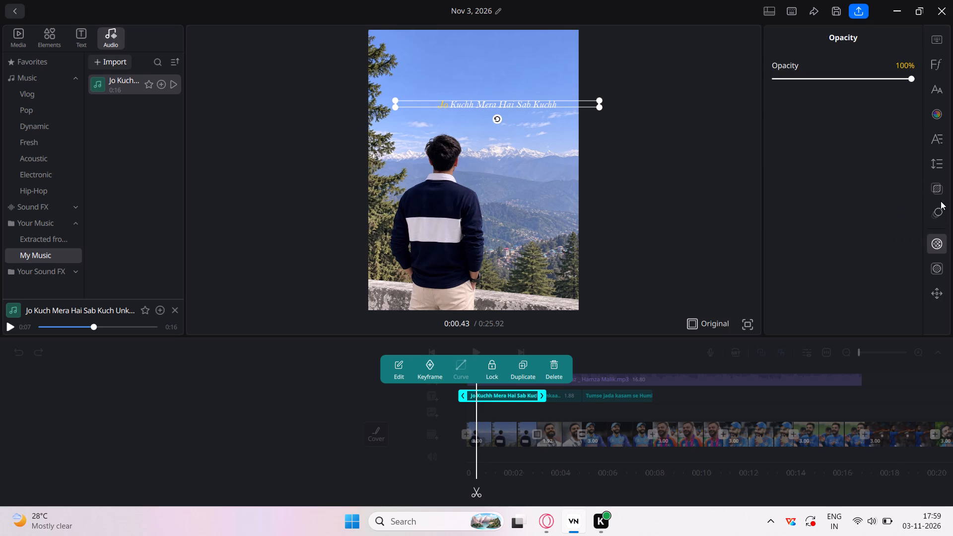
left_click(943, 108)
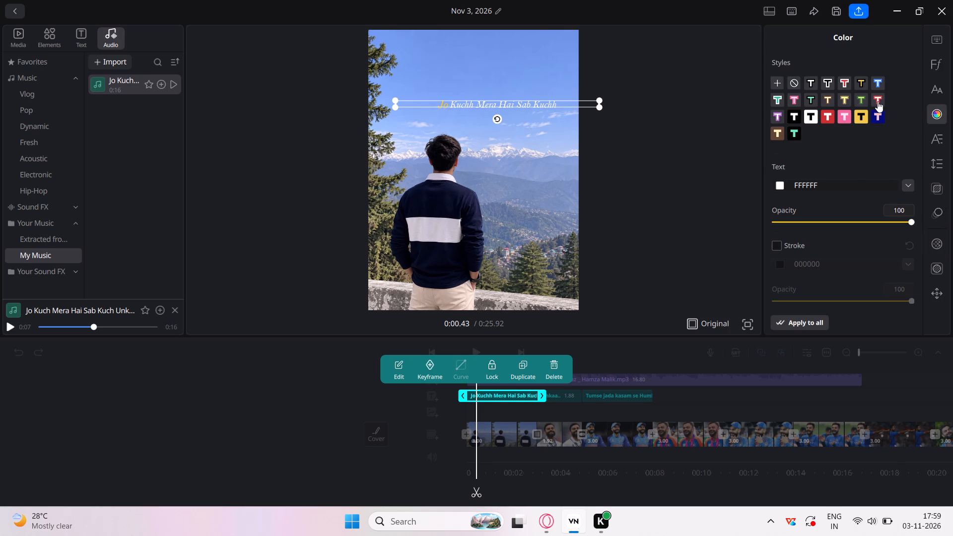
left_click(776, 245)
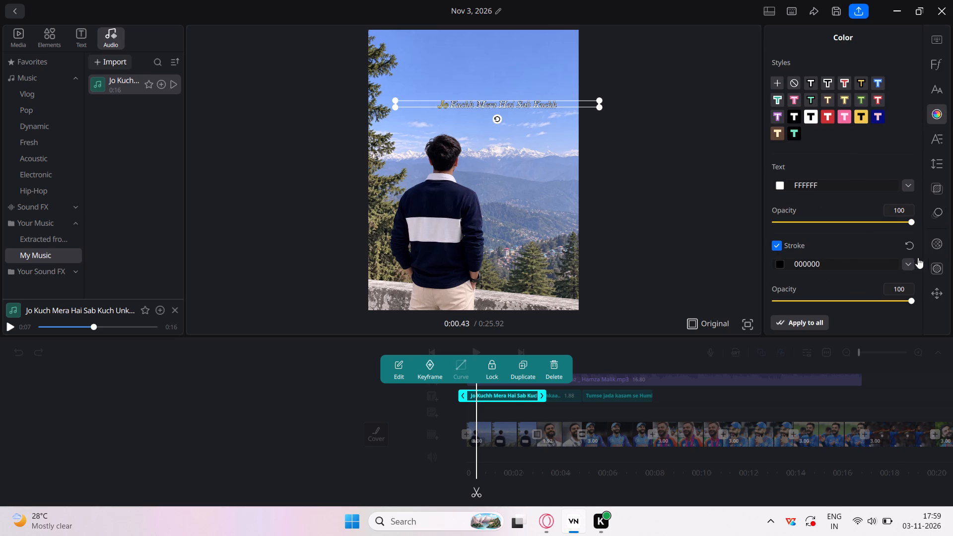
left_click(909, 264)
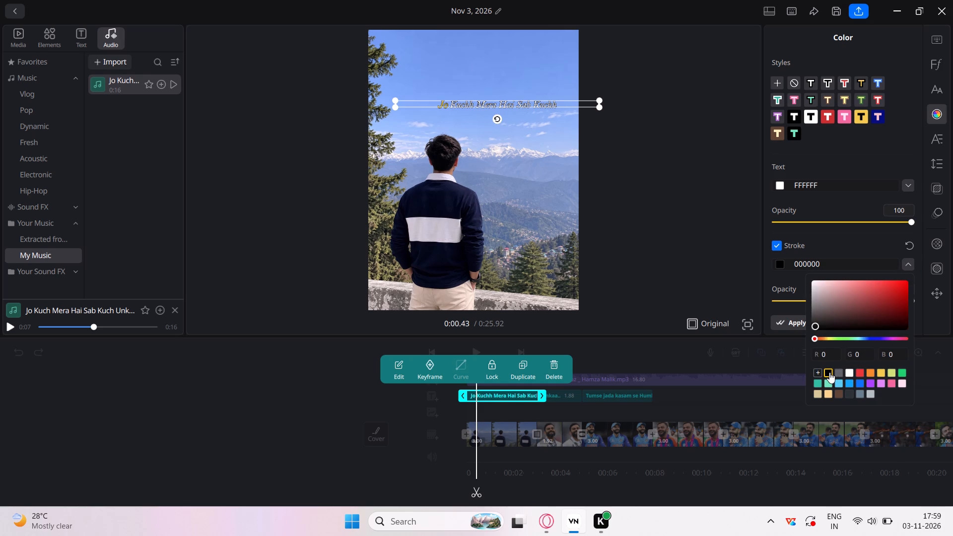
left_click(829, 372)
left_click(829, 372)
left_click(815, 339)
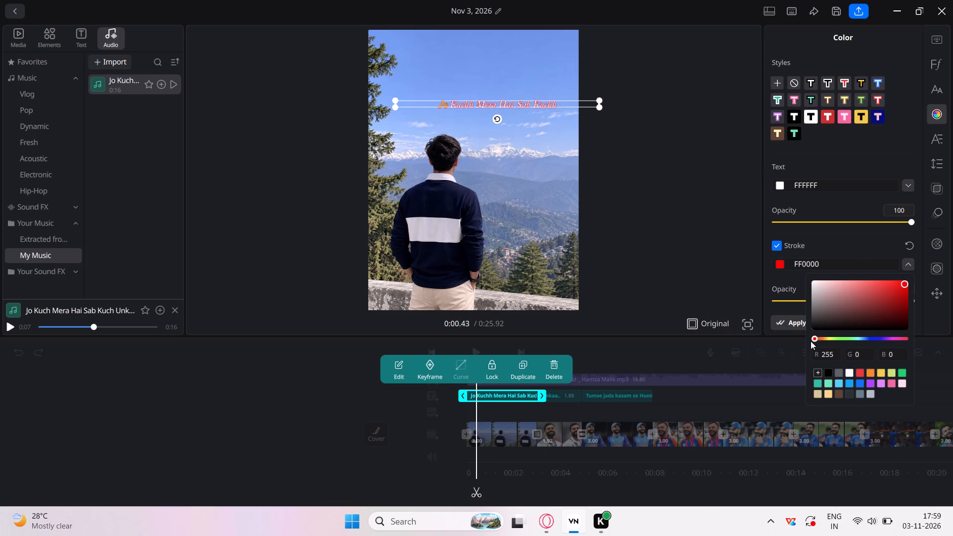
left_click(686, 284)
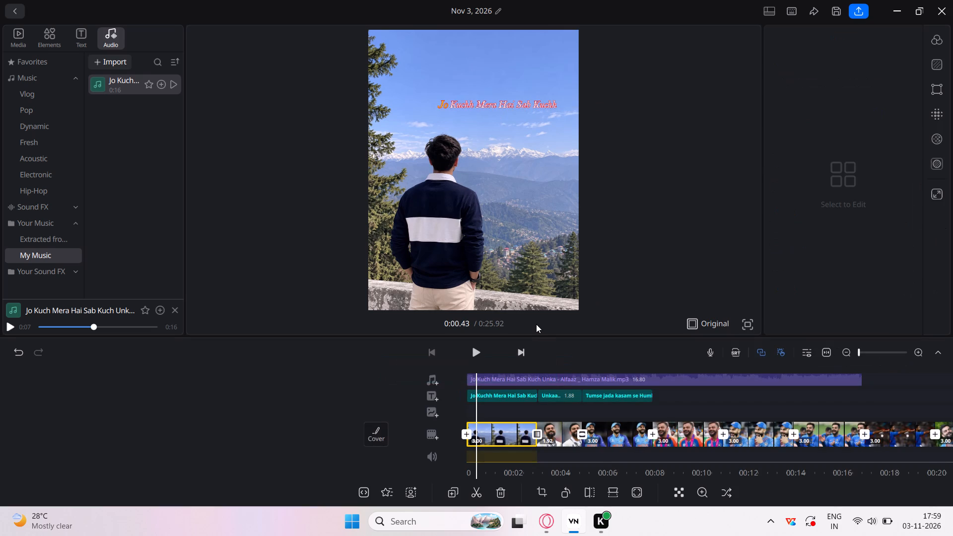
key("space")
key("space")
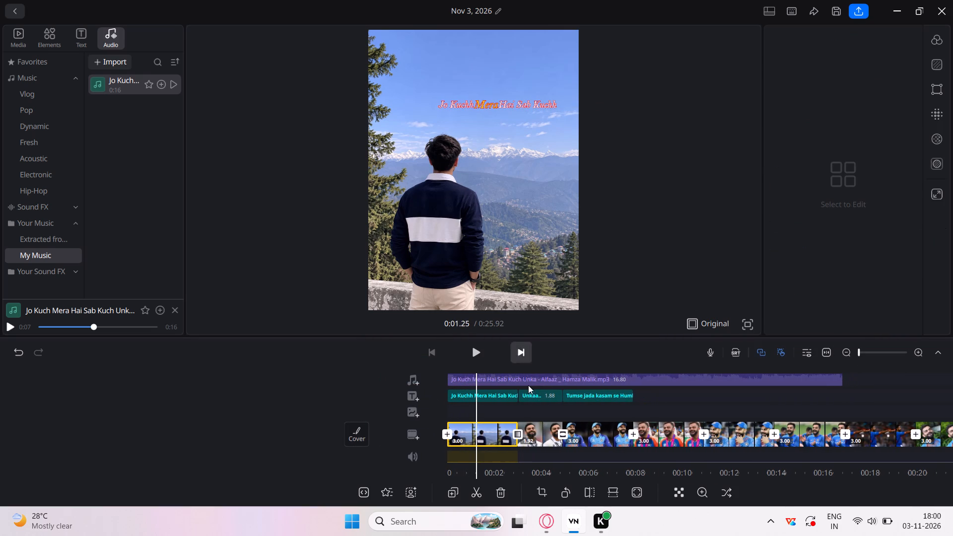
Check the "Tumse jada kasam se Humko" caption's colour and animation settings for reference, and turn off the first caption's stroke to match.
left_click(576, 400)
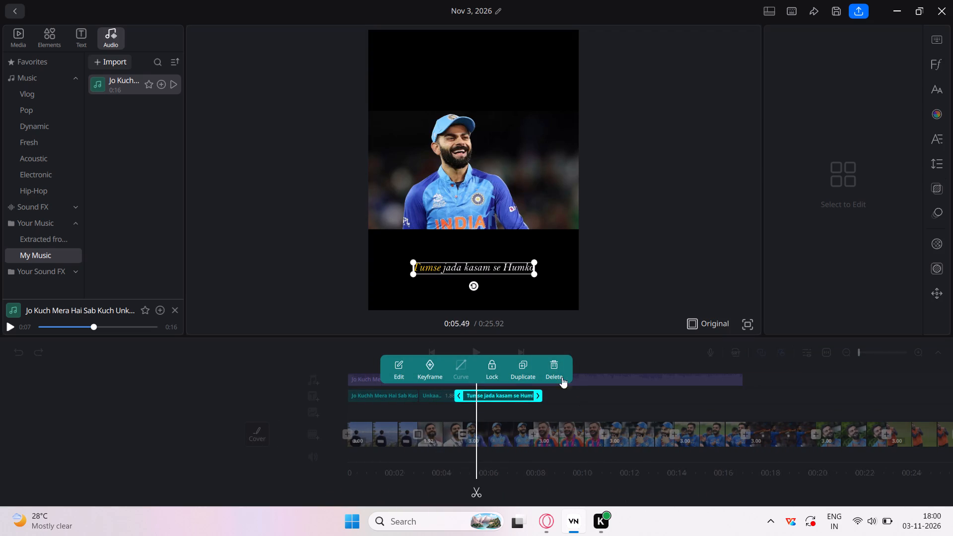
left_click(939, 111)
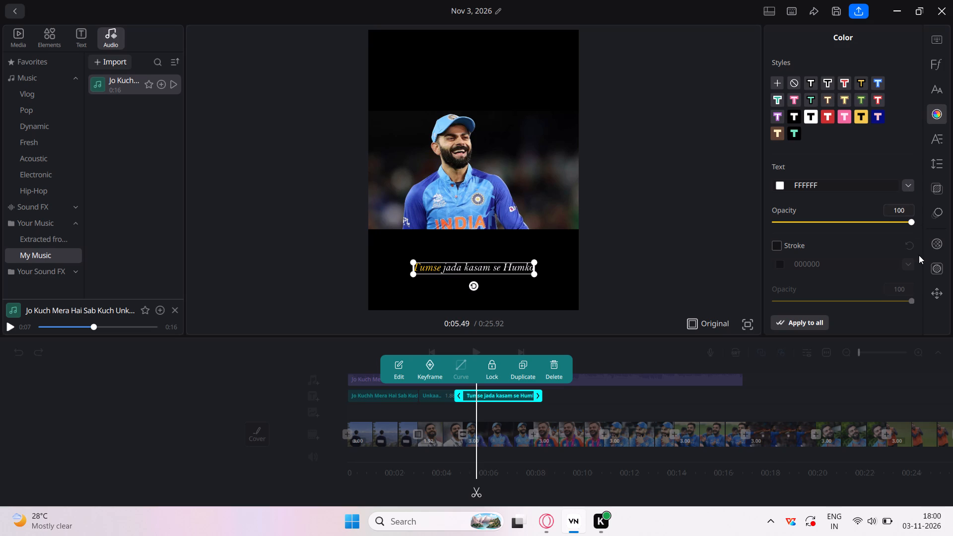
left_click(940, 208)
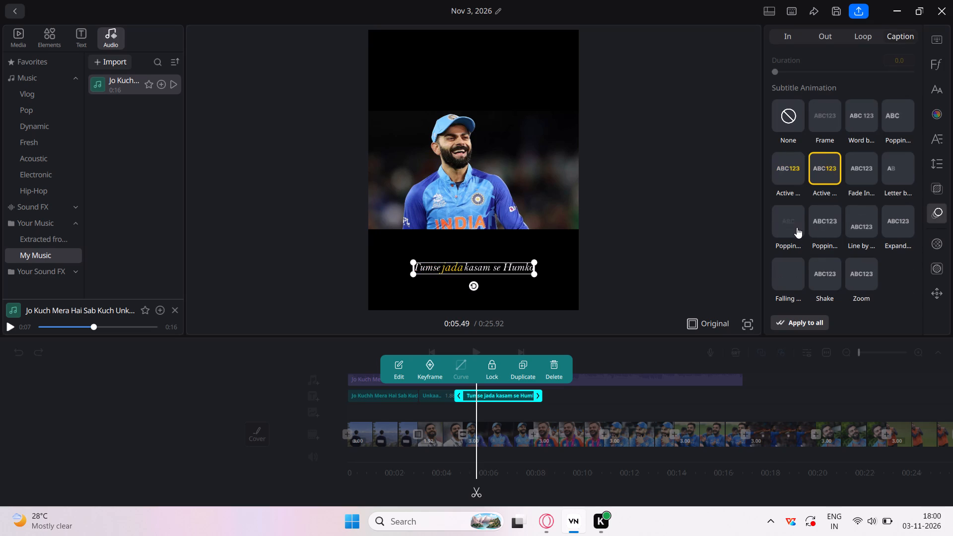
left_click(366, 395)
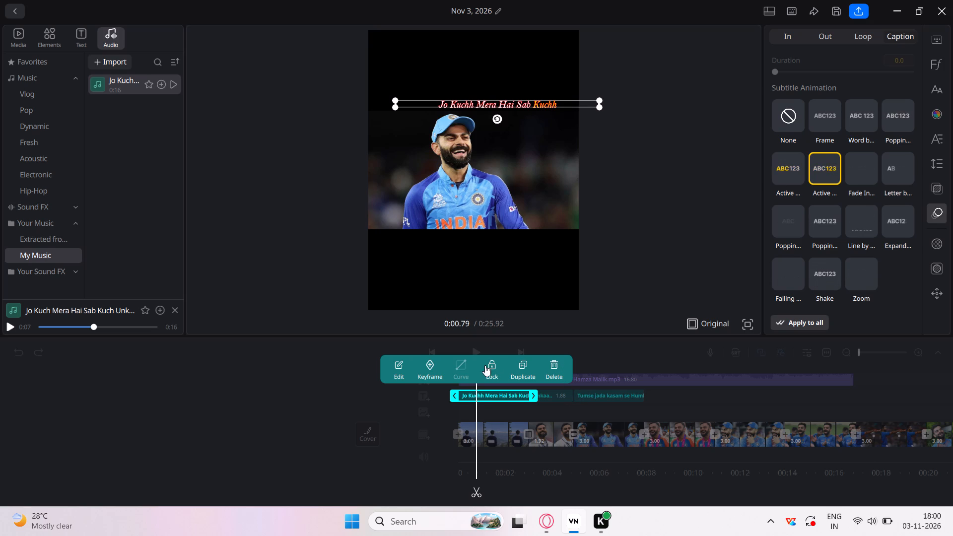
left_click(406, 366)
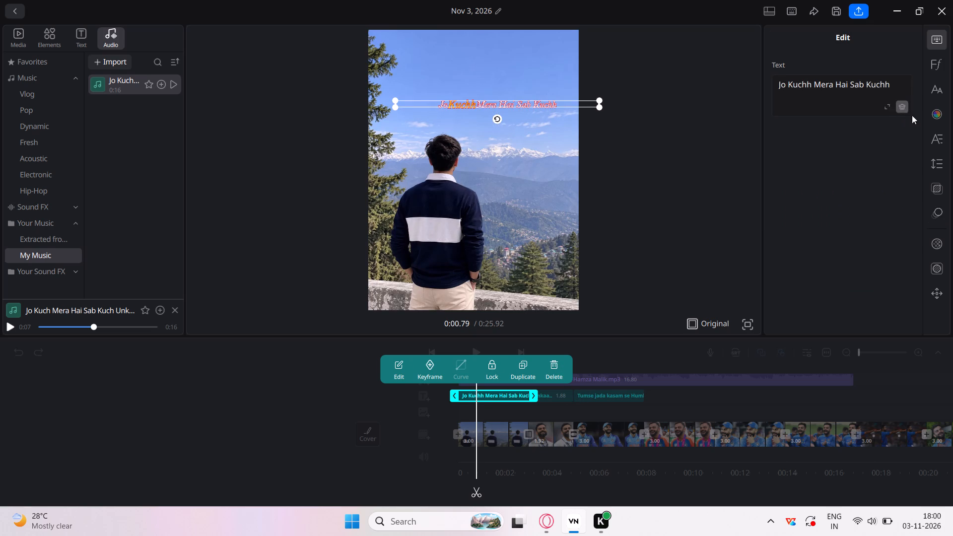
left_click(940, 119)
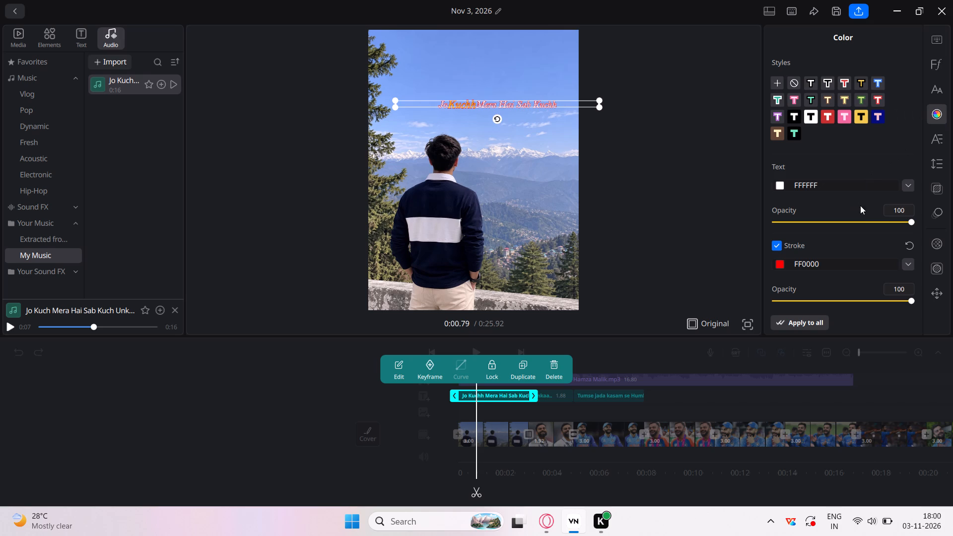
left_click(774, 246)
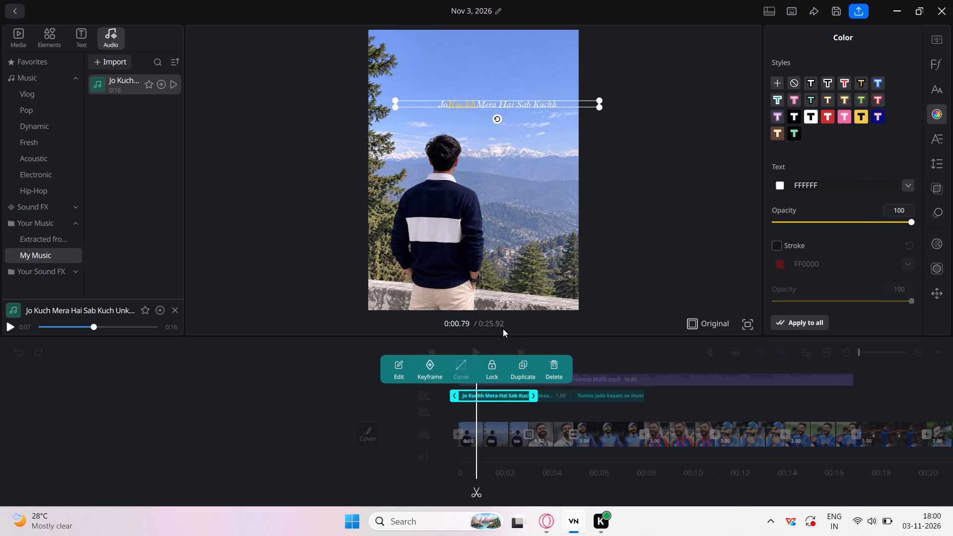
key("space")
key("space")
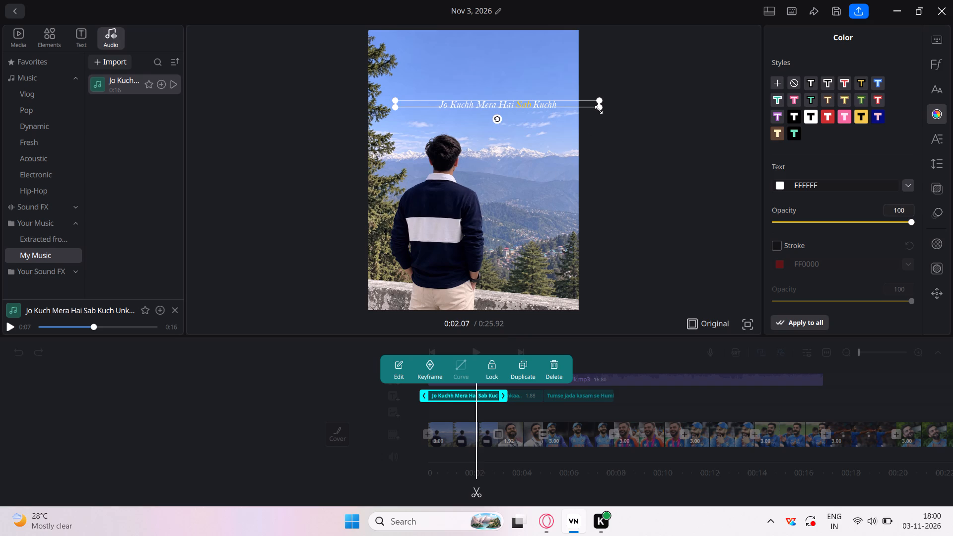
Reposition the "Jo Kuchh Mera Hai Sab Kuchh" caption in the sky just above the man's head, roughly centred across the photo.
left_click_drag(596, 108, 611, 121)
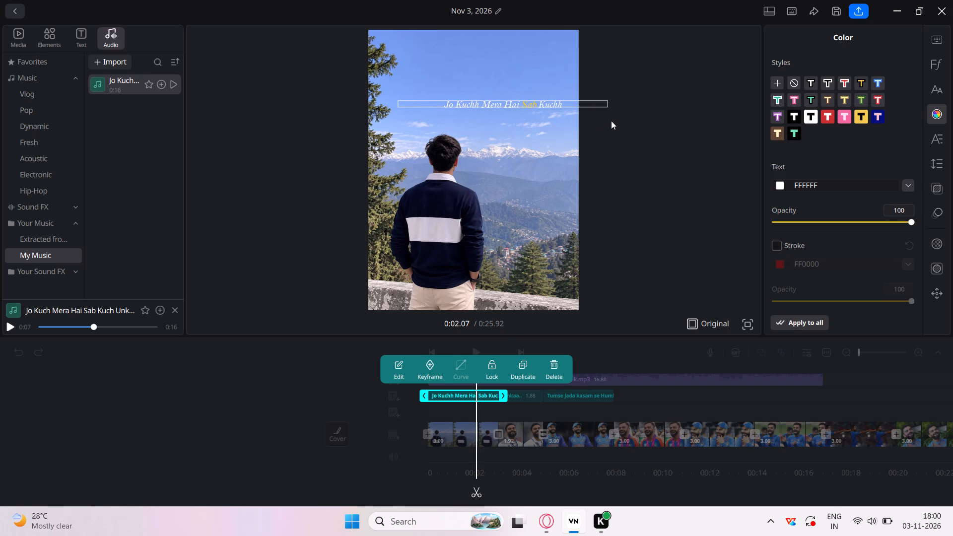
left_click_drag(611, 121, 614, 121)
left_click_drag(533, 101, 535, 125)
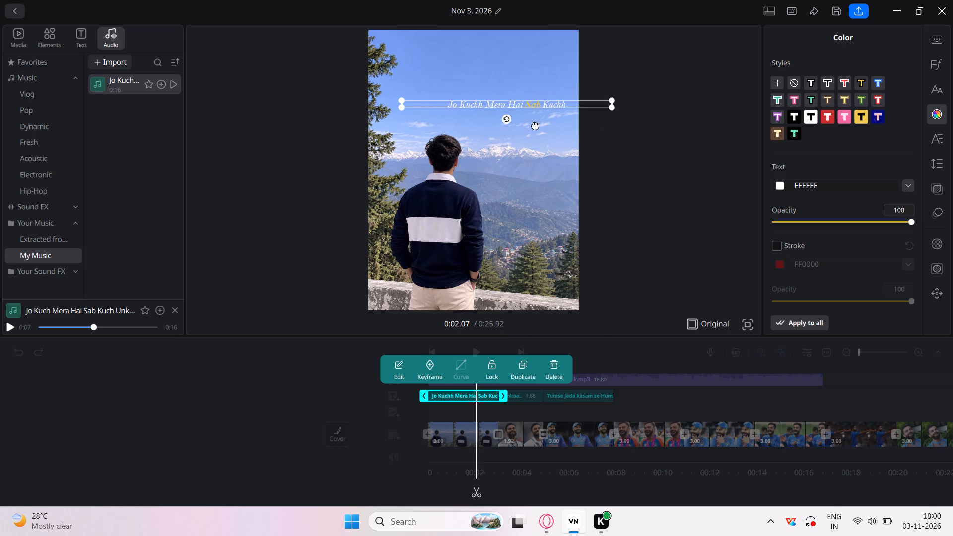
left_click_drag(535, 125, 542, 172)
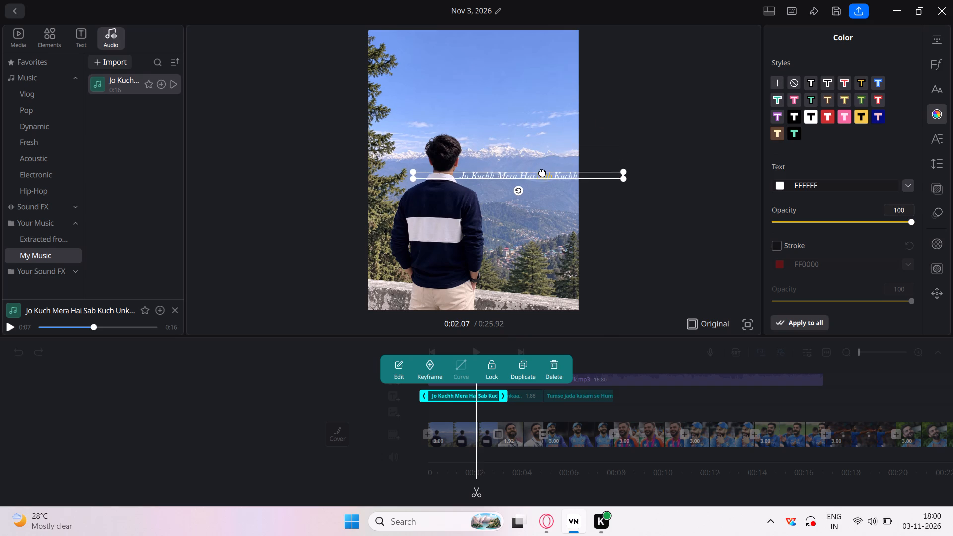
left_click_drag(542, 172, 489, 124)
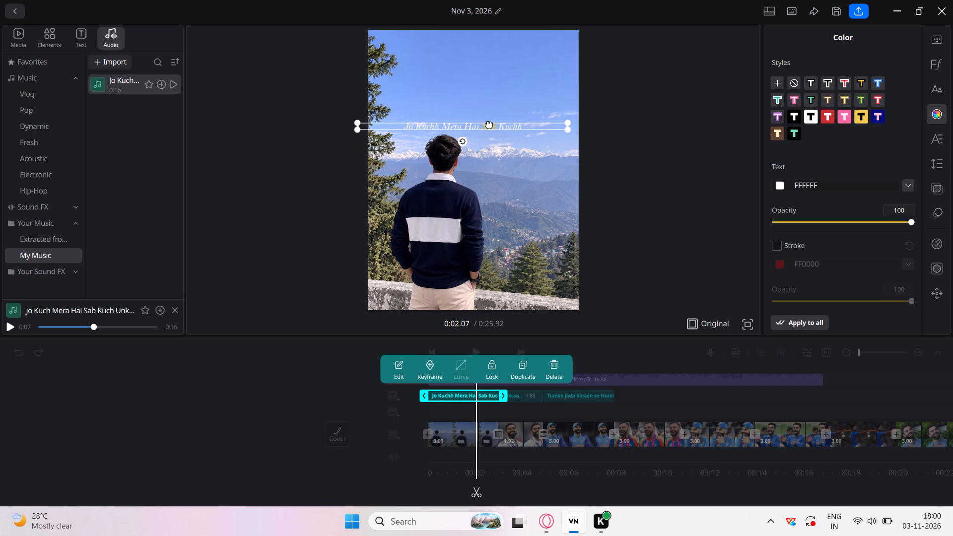
left_click_drag(489, 124, 491, 109)
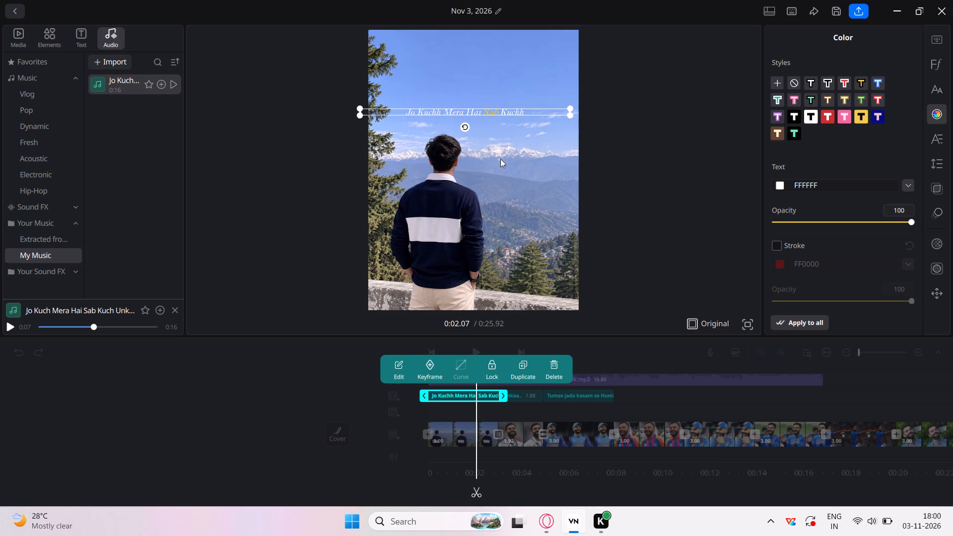
Set the first caption's font size to 22.
left_click(936, 84)
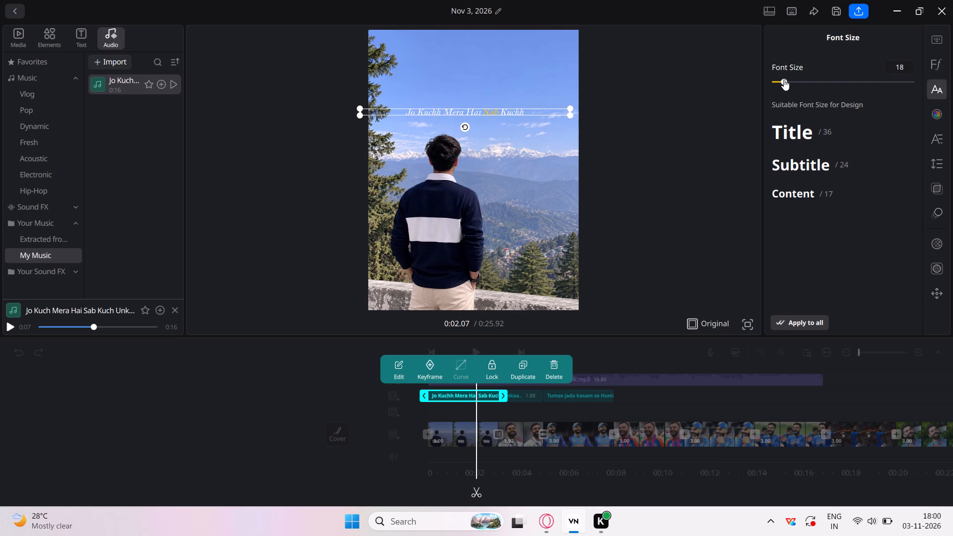
left_click(784, 79)
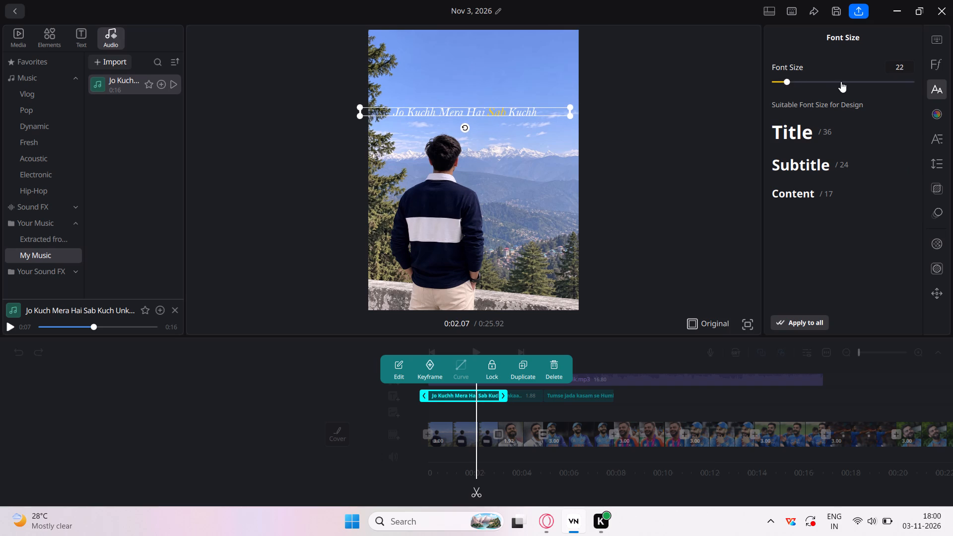
Apply the first caption's Bell MT Italic font to all captions and play the video to preview it.
left_click(932, 75)
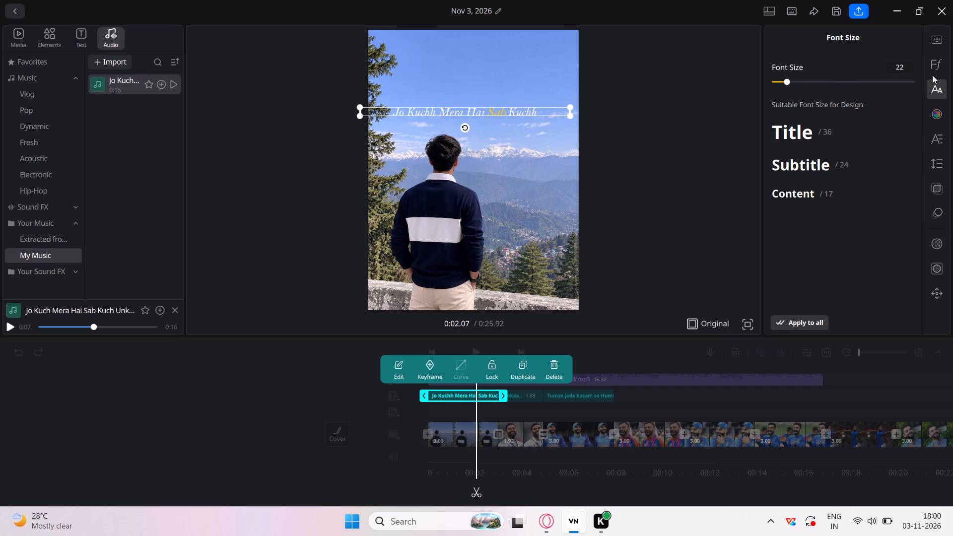
left_click(935, 71)
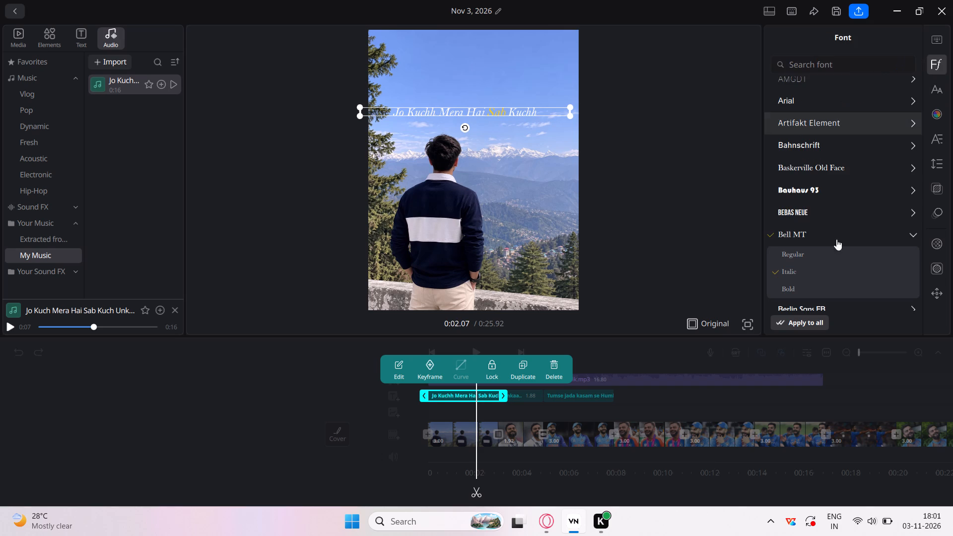
left_click(800, 319)
left_click(669, 363)
key("space")
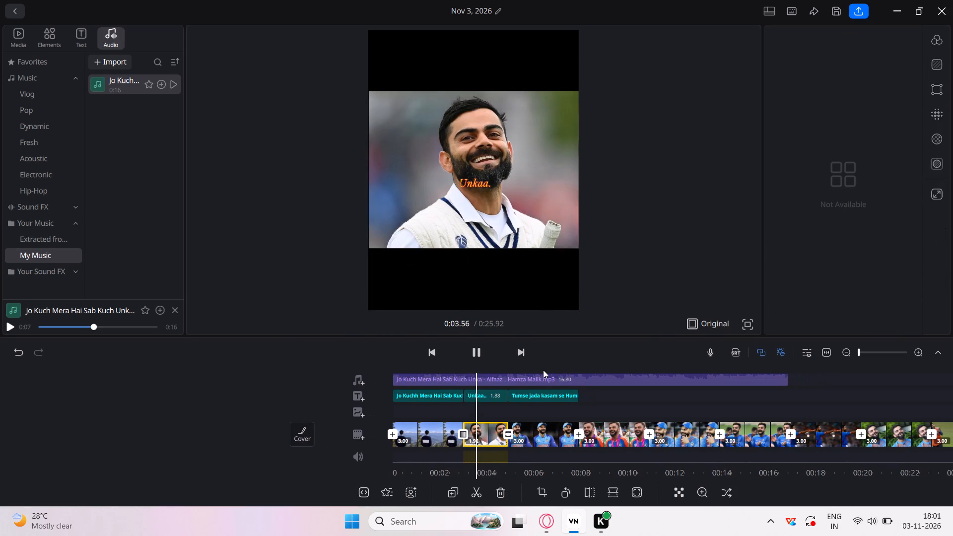
Change the first caption's text to "Jo Kuchh Mera Hai Sab Kuchh!", shift it slightly right and down on the photo, and preview it.
scroll(512, 390, "right", 5)
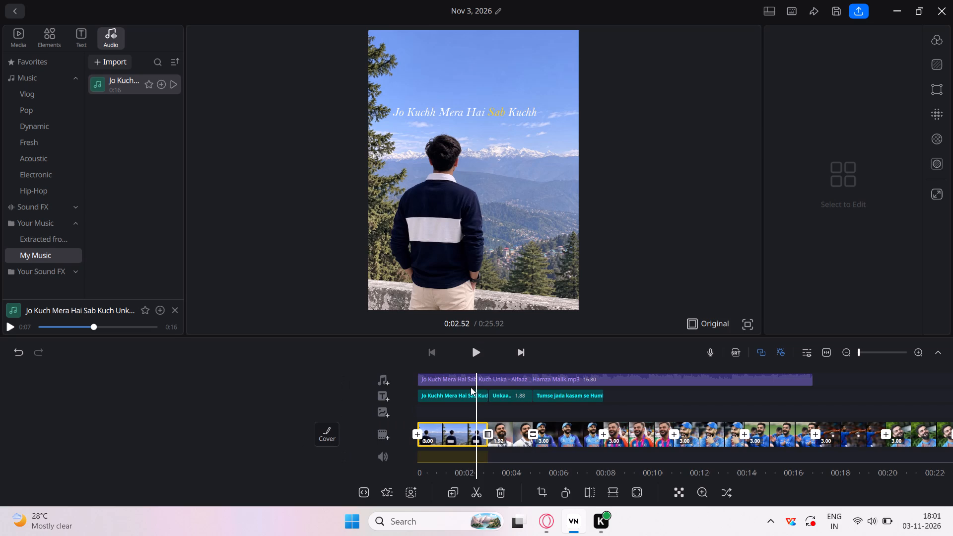
left_click(441, 397)
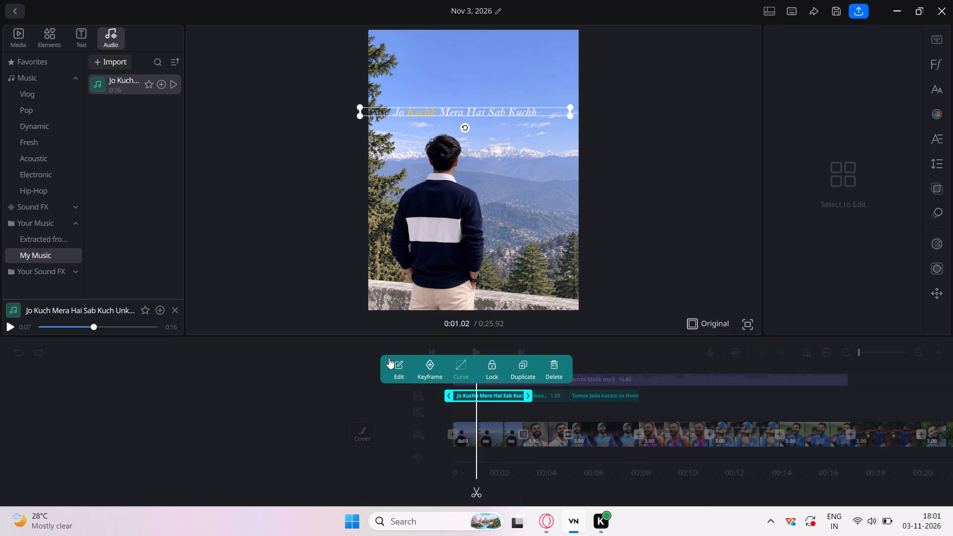
left_click(401, 365)
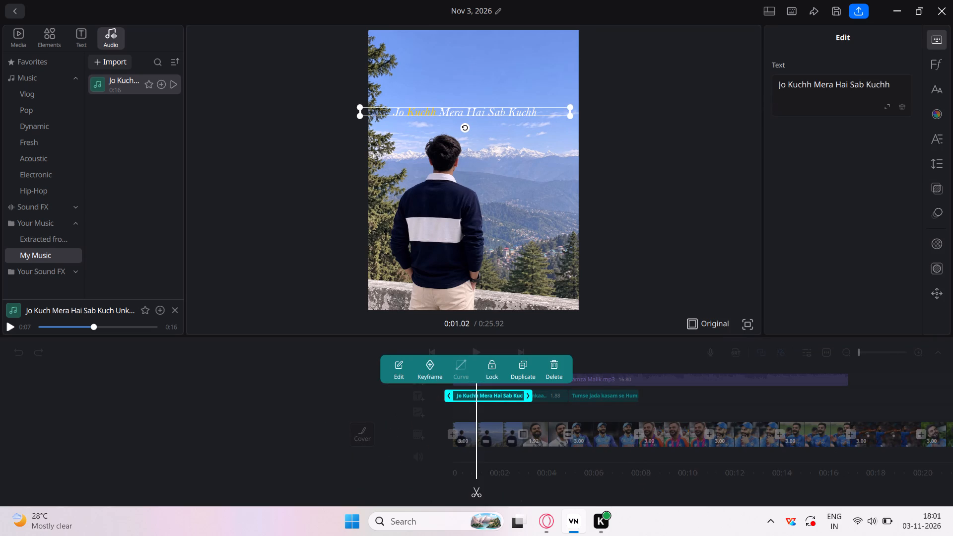
left_click(889, 84)
key("shift+exclam")
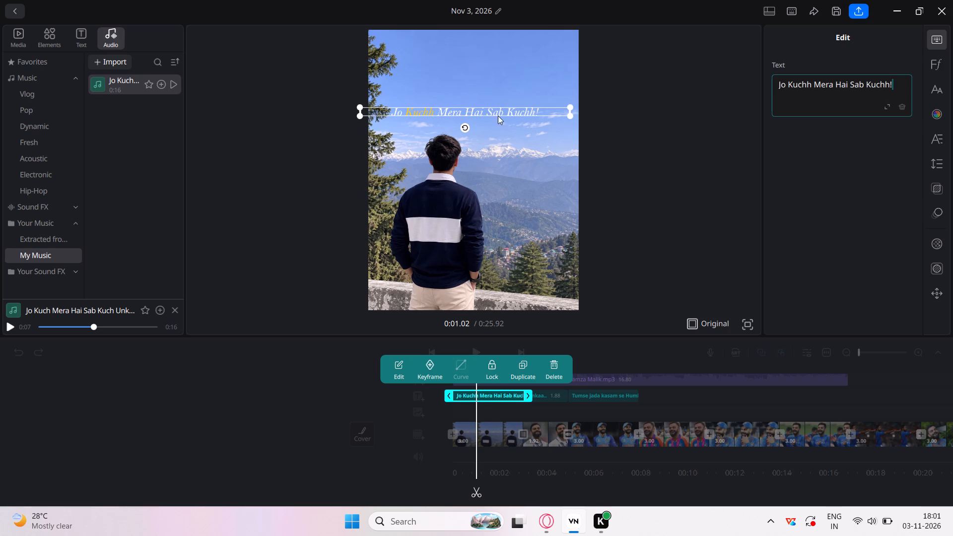
left_click_drag(494, 111, 516, 117)
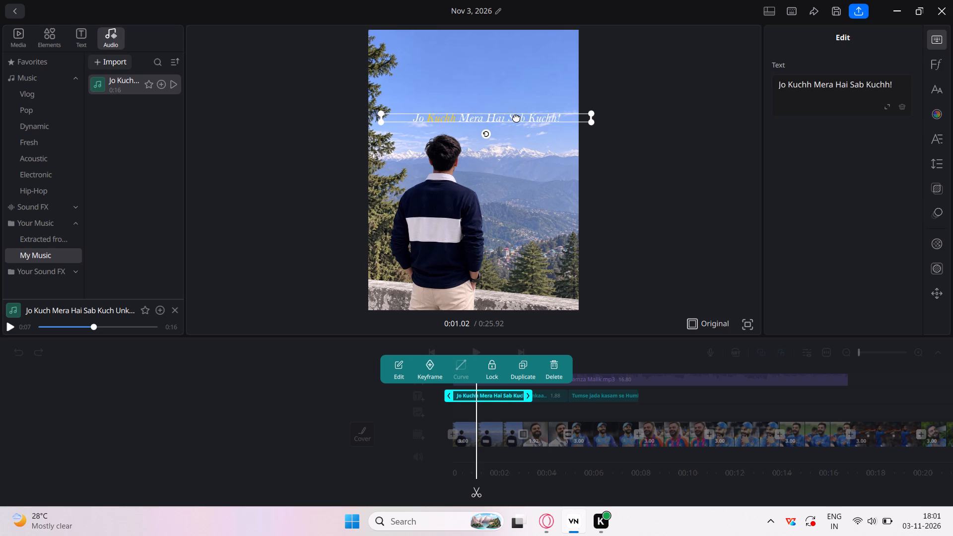
key("space")
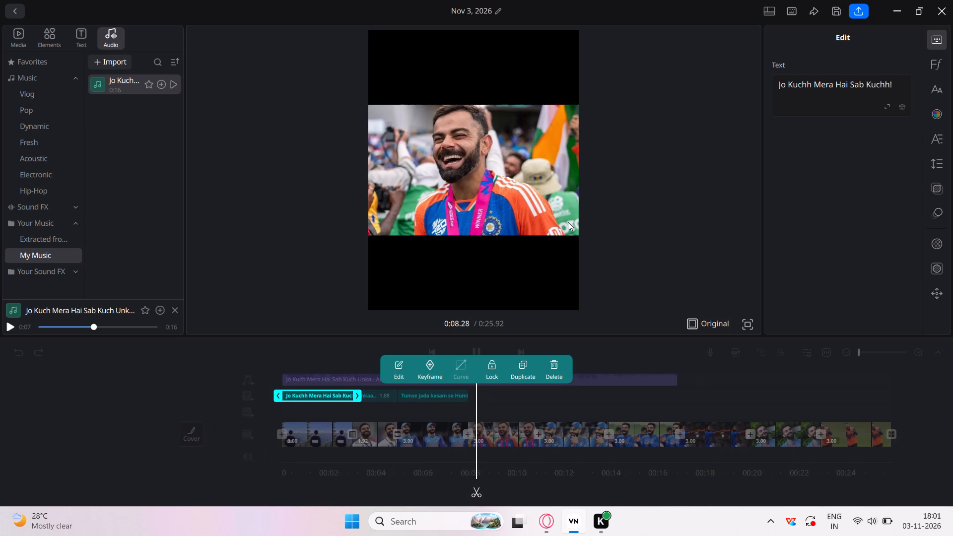
left_click(410, 436)
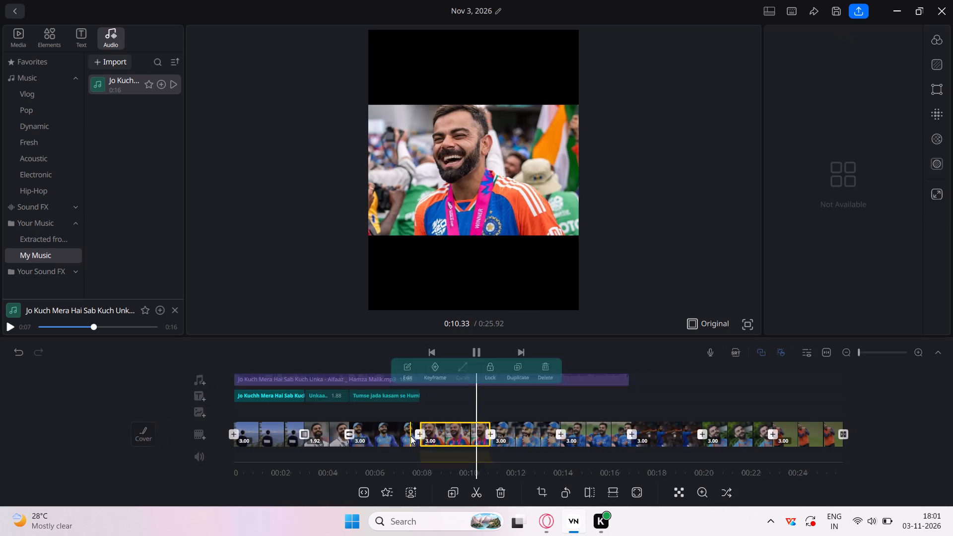
Apply the Zoom out effect at intensity 3.00 to the blue-cap photo under the "Tumse jada kasam se Humko" caption and preview it.
left_click(369, 436)
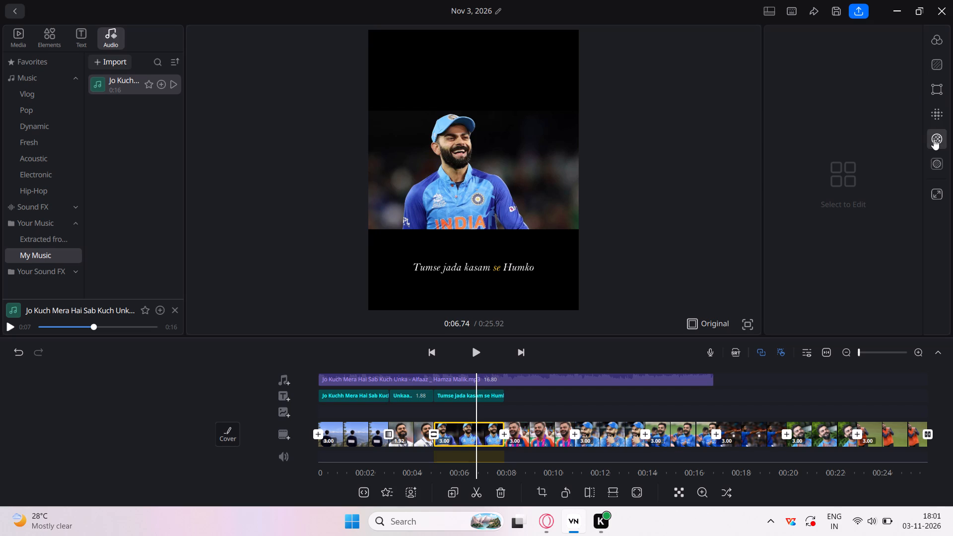
left_click(936, 192)
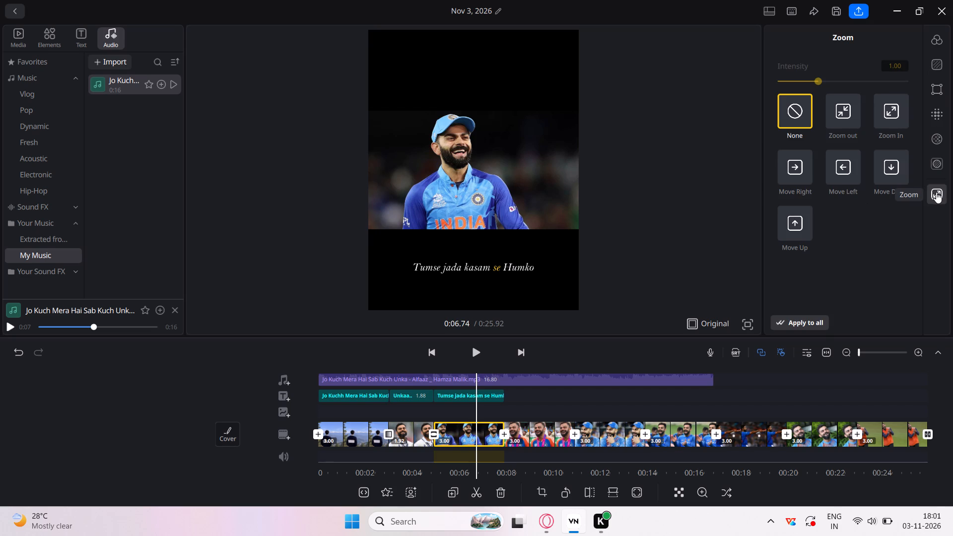
left_click(849, 116)
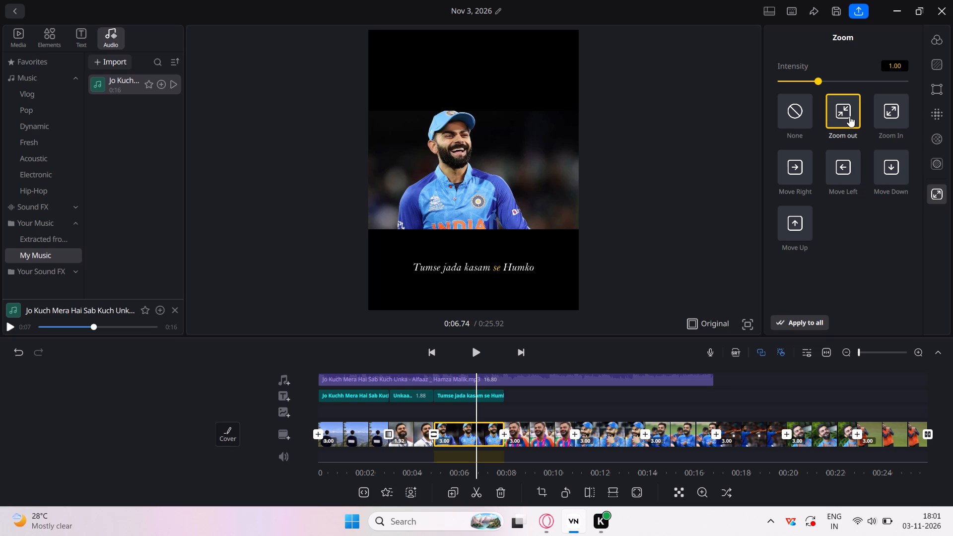
left_click(849, 116)
left_click_drag(816, 82, 949, 74)
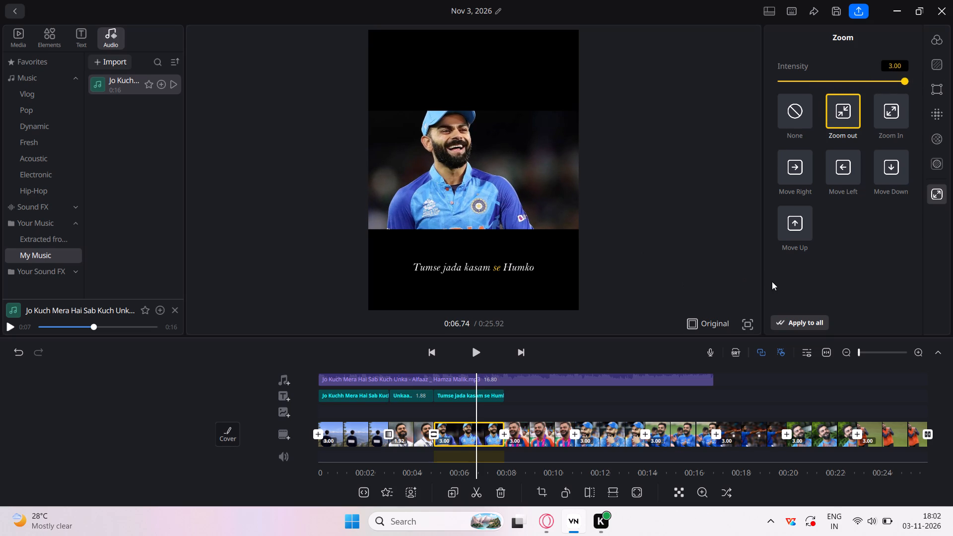
left_click(478, 350)
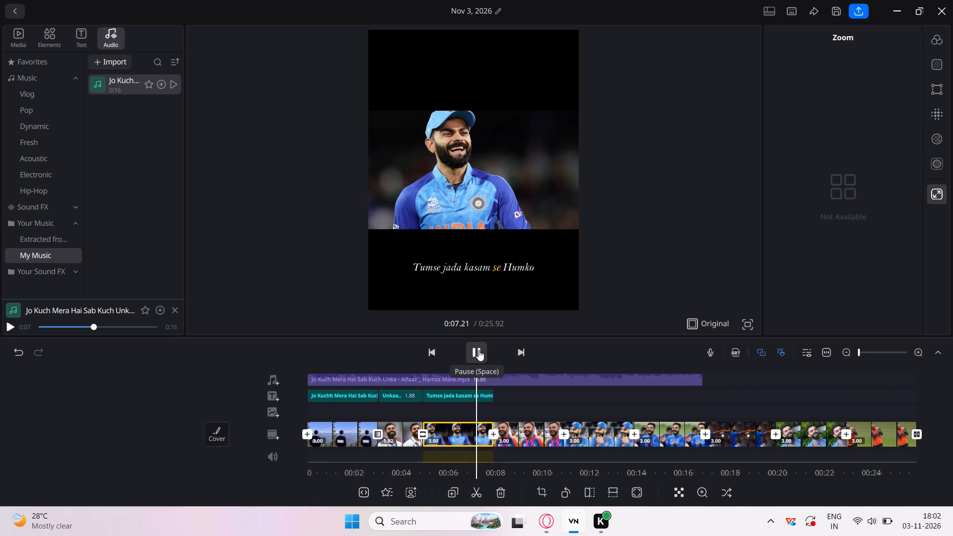
scroll(473, 373, "right", 7)
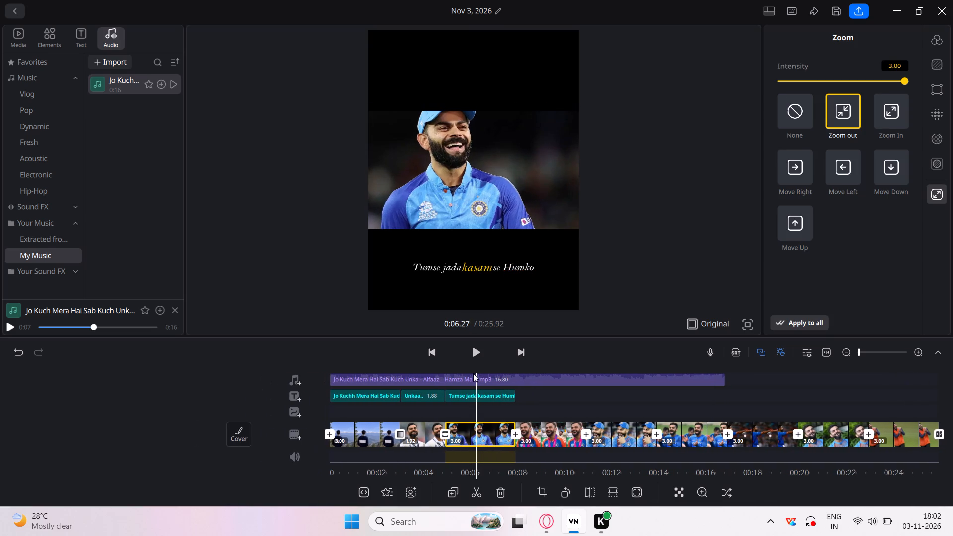
Apply the Zoom In effect at intensity 3.00 to the white-jersey photo under the "Unkaa." caption.
left_click(417, 436)
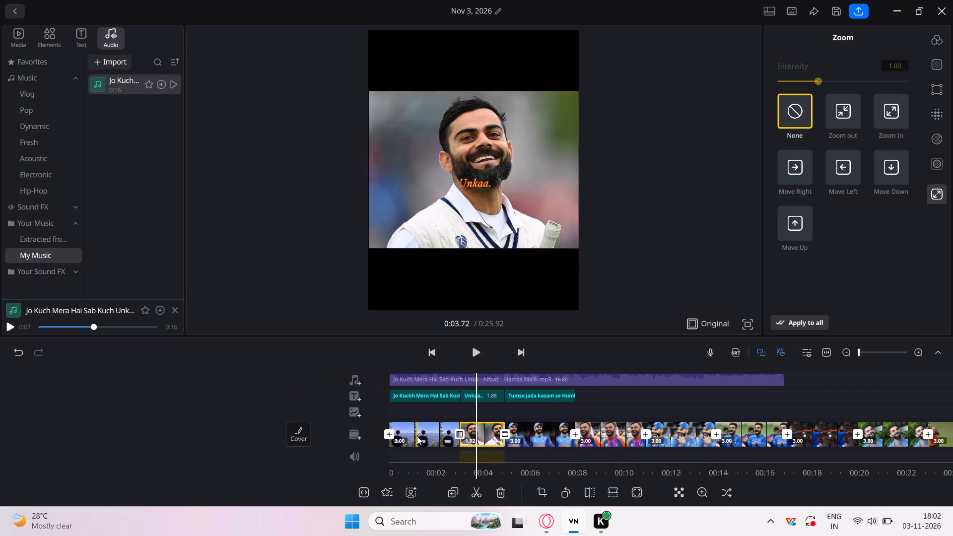
left_click(889, 119)
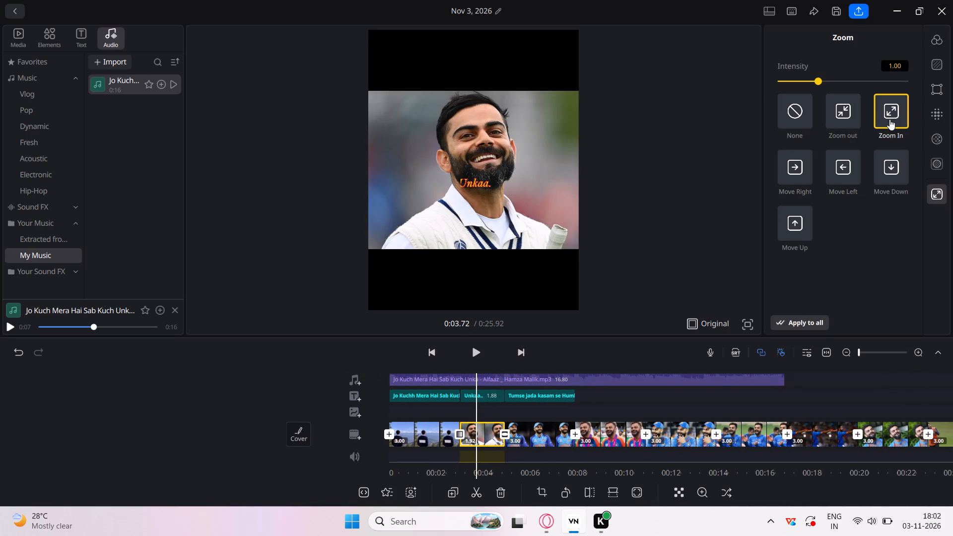
left_click_drag(817, 84, 934, 82)
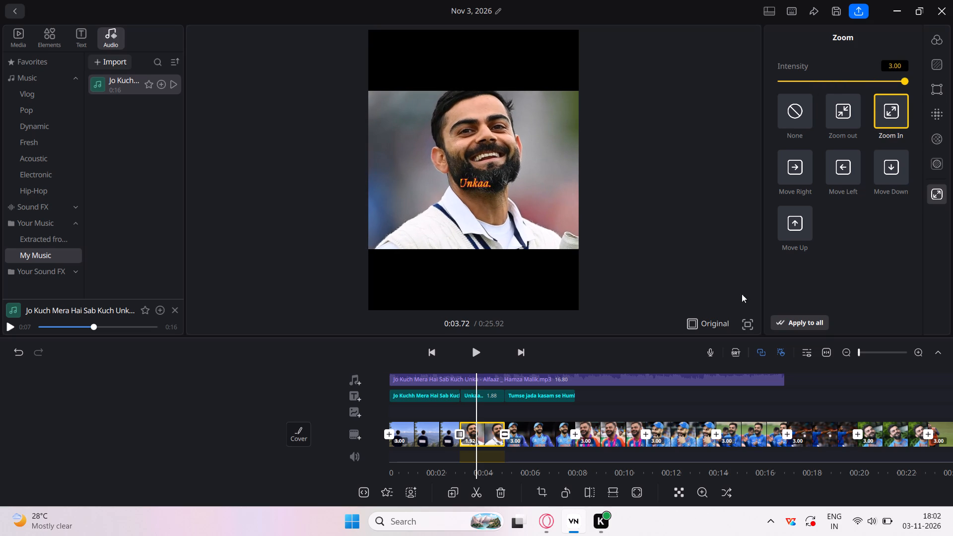
Preview the slideshow from the first photo, and replay the transition from the "Tumse jada kasam se Humko" caption into the medal photo.
left_click(415, 440)
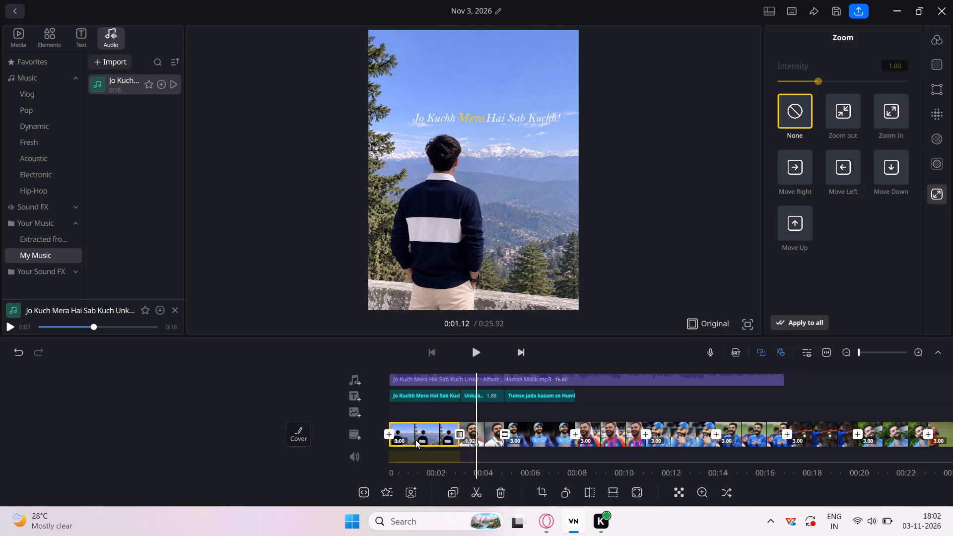
left_click(473, 351)
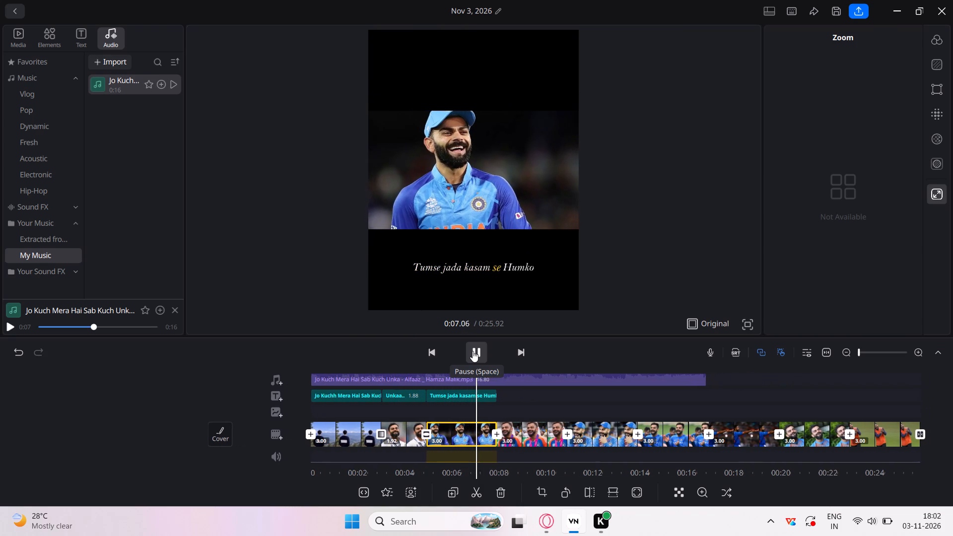
left_click(473, 351)
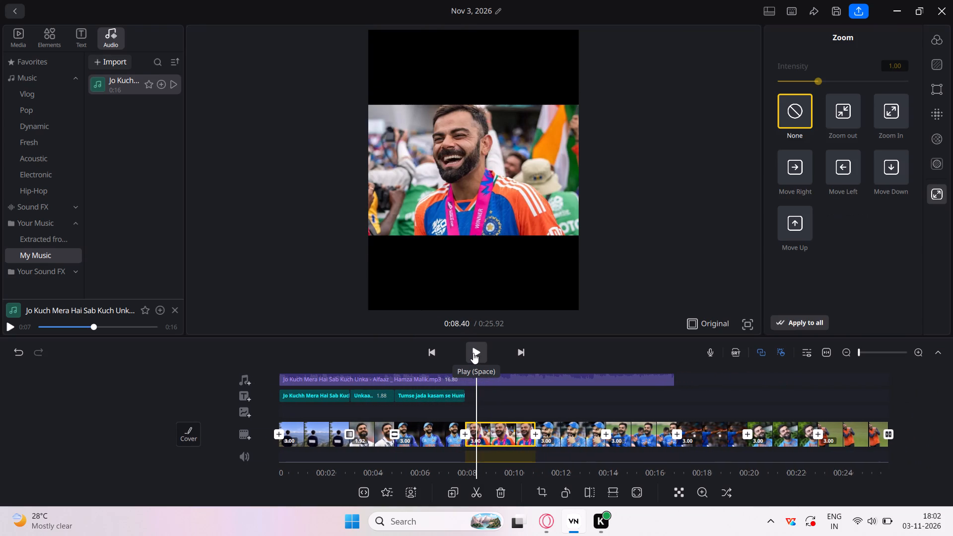
left_click(461, 399)
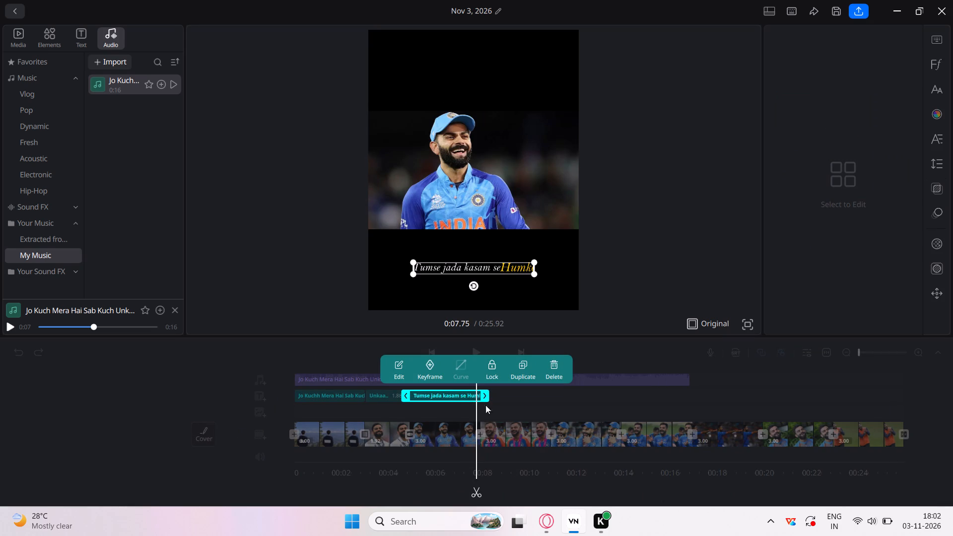
left_click(506, 404)
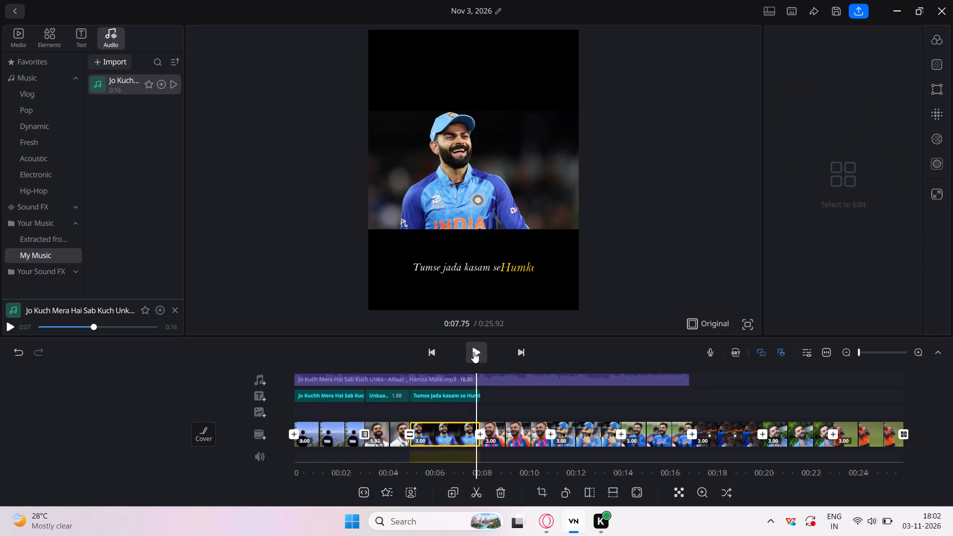
left_click(474, 352)
left_click(474, 352)
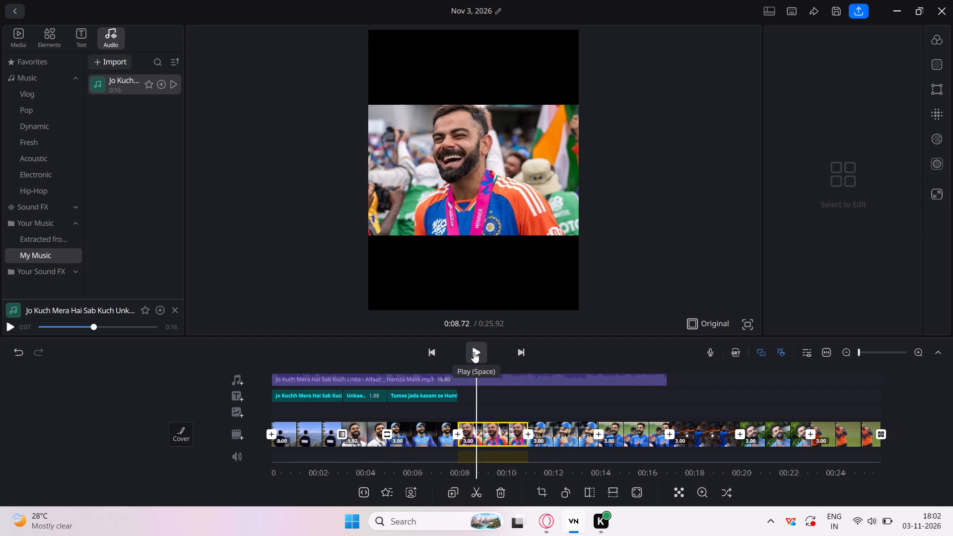
Trim the start of the medal photo clip following the "Tumse jada kasam se Humko" caption, shortening it to 1.99 s.
left_click(463, 443)
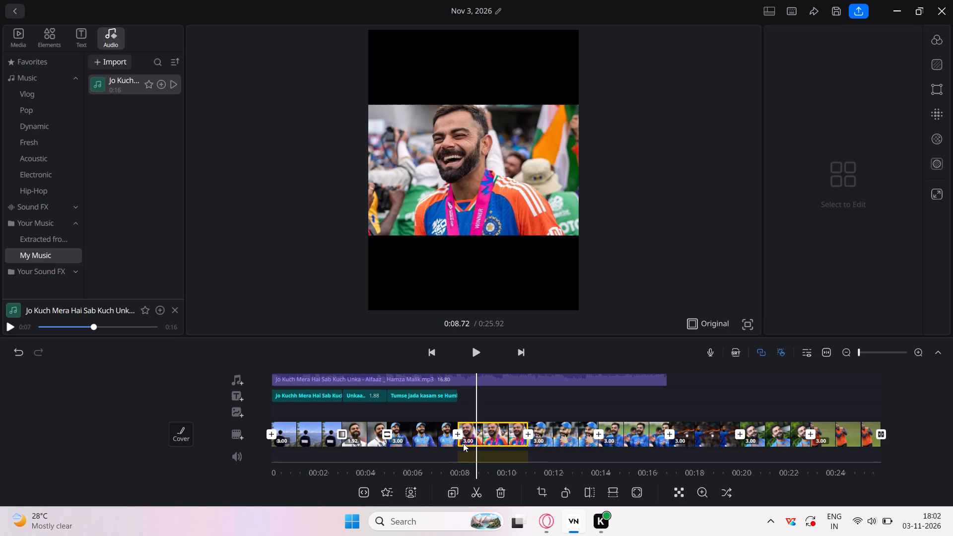
left_click_drag(452, 436, 476, 436)
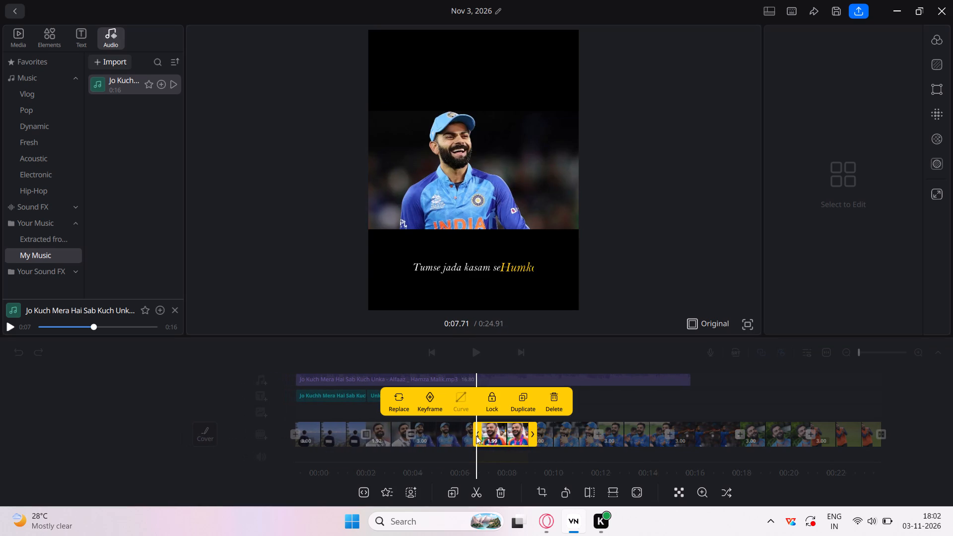
Trim the start of the medal photo clip further to 1.88 s and play it back.
left_click_drag(476, 436, 478, 436)
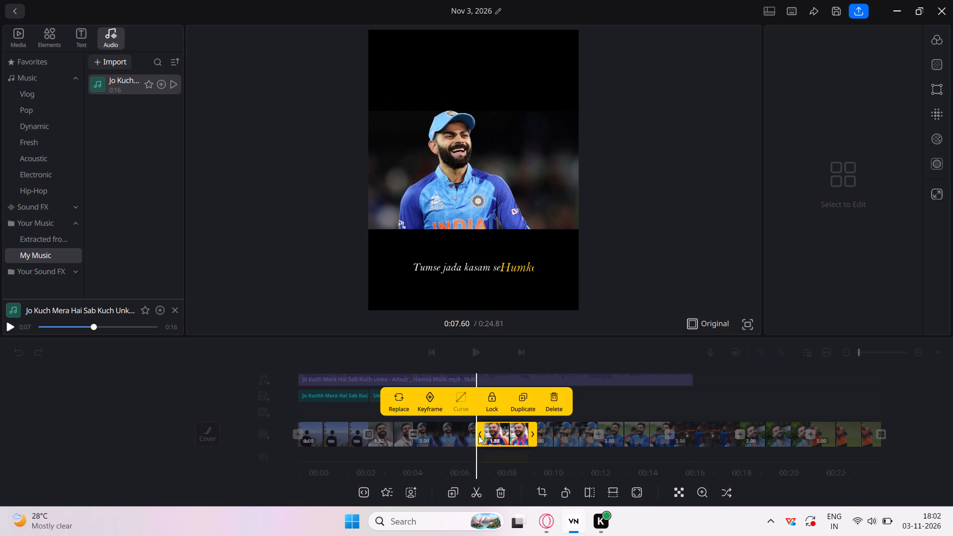
key("space")
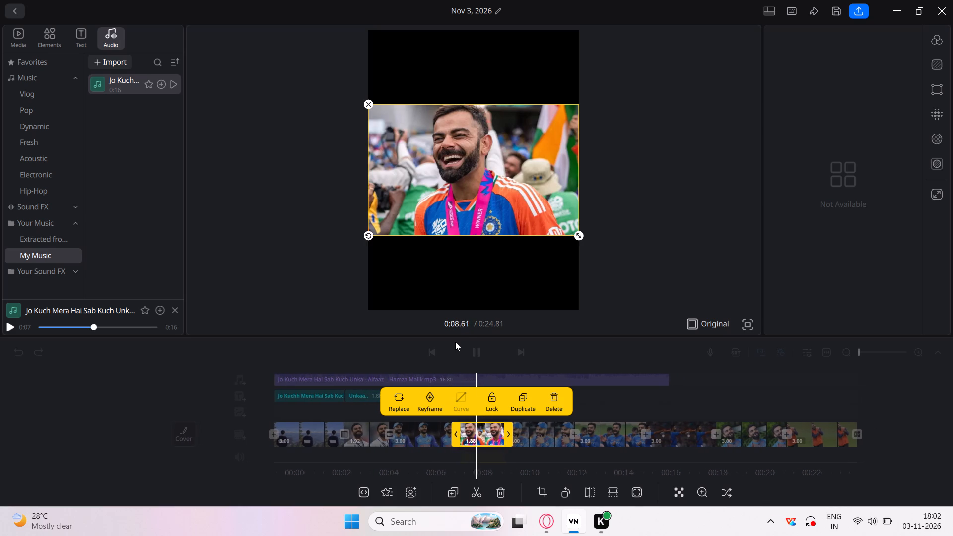
left_click(475, 347)
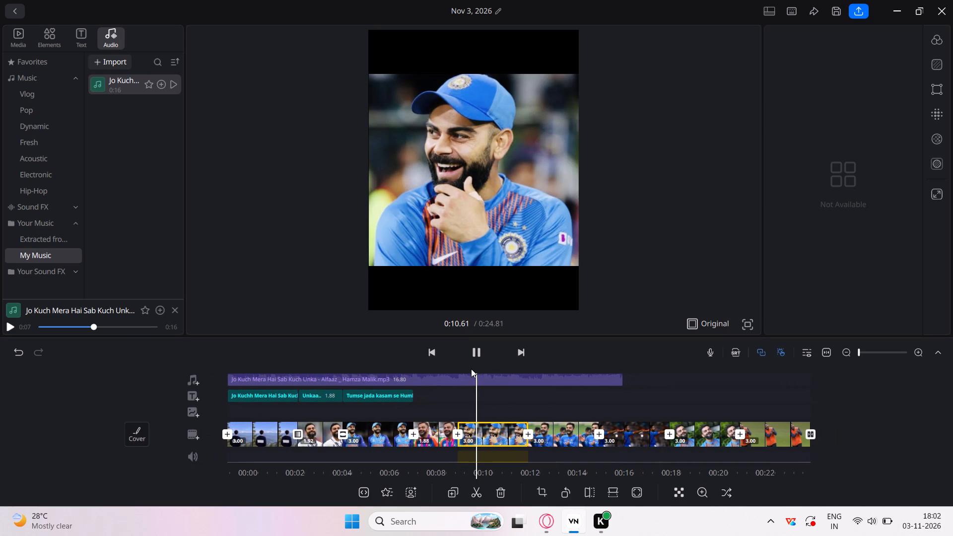
Replay the slideshow from the end of the "Tumse jada kasam se Humko" caption through the medal photo into the following blue-cap photo.
scroll(471, 369, "right", 4)
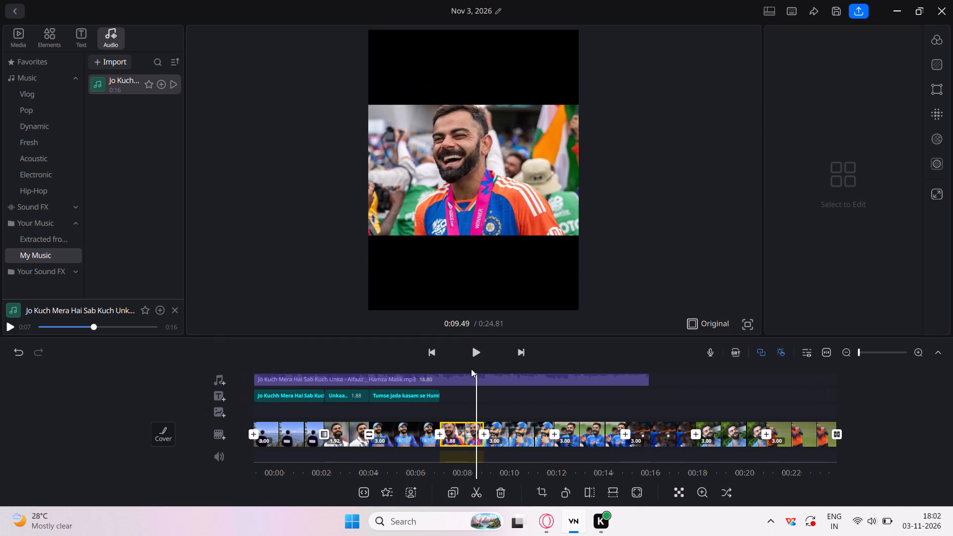
left_click(430, 397)
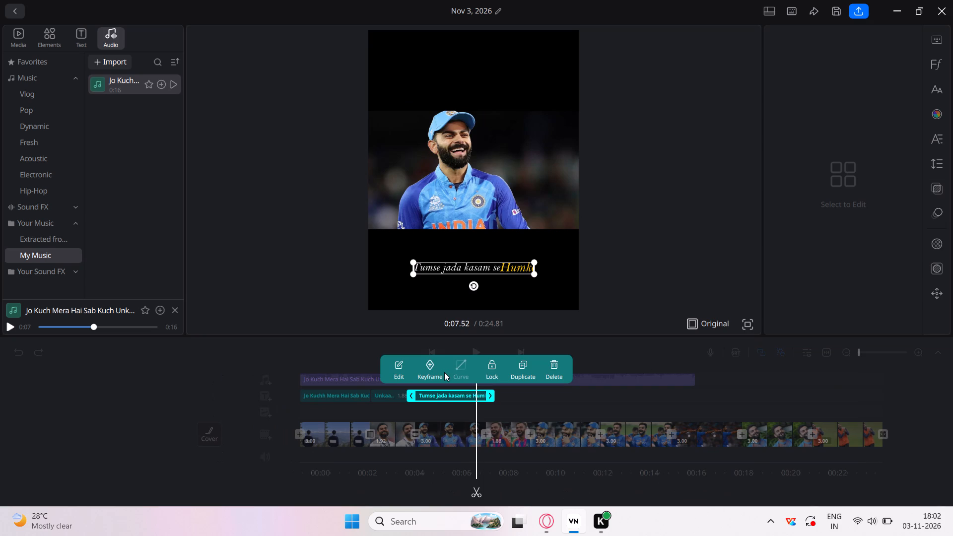
left_click(501, 426)
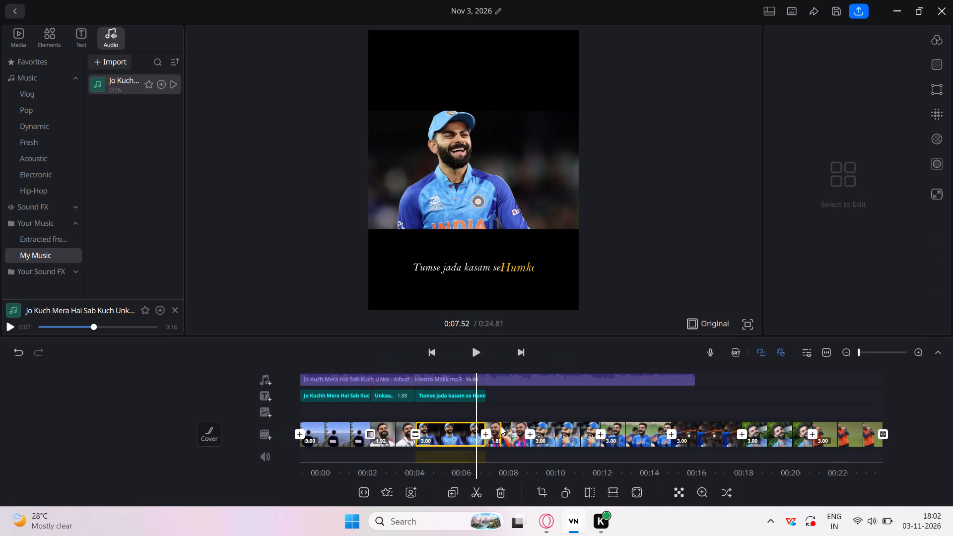
left_click(478, 357)
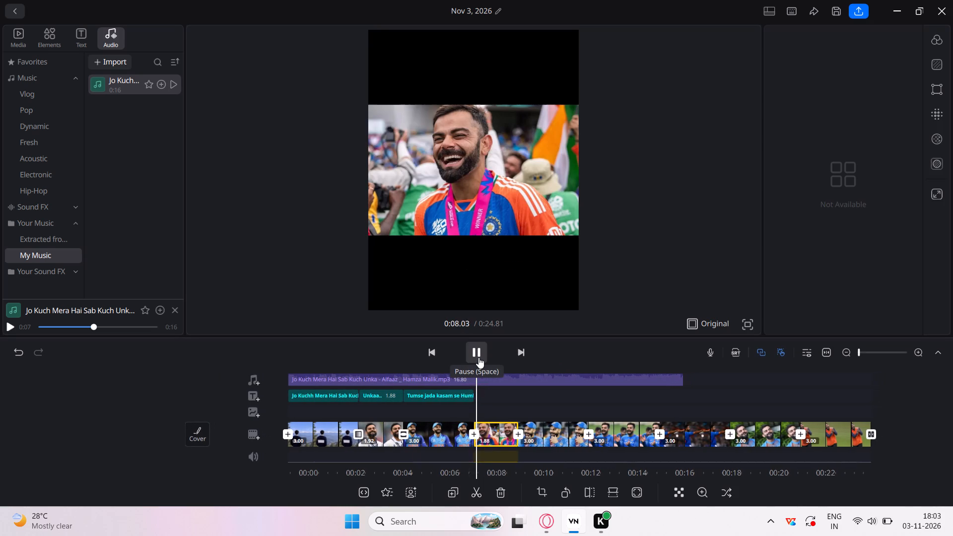
left_click(478, 357)
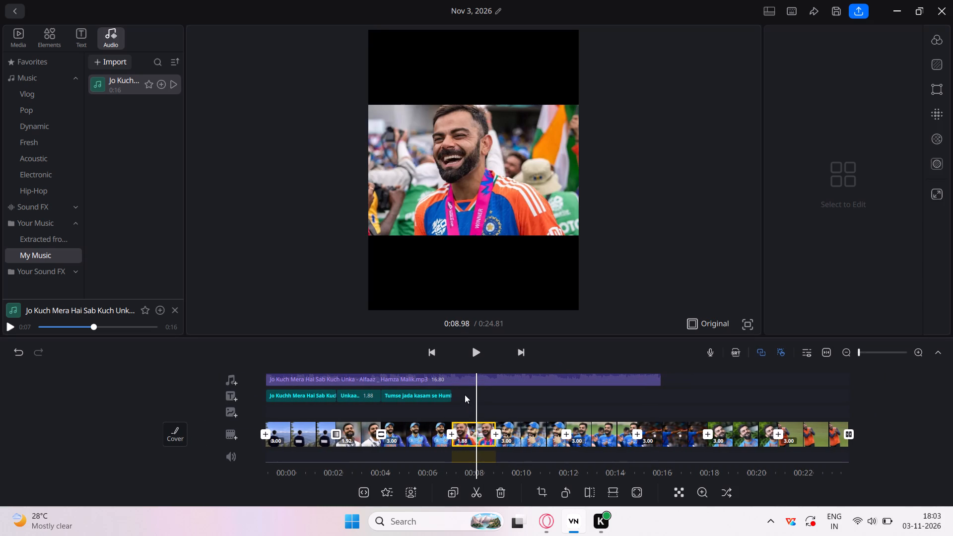
left_click(475, 351)
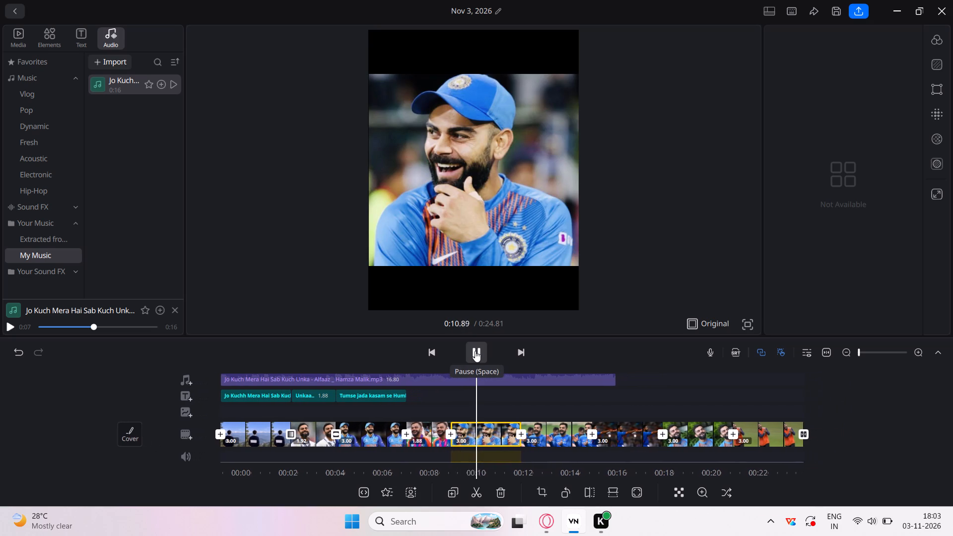
left_click(475, 351)
Add a text caption at 0:11.39, over the blue-cap photo after the medal photo, reading "Koi Khaash hi nhi hai!!".
left_click(181, 397)
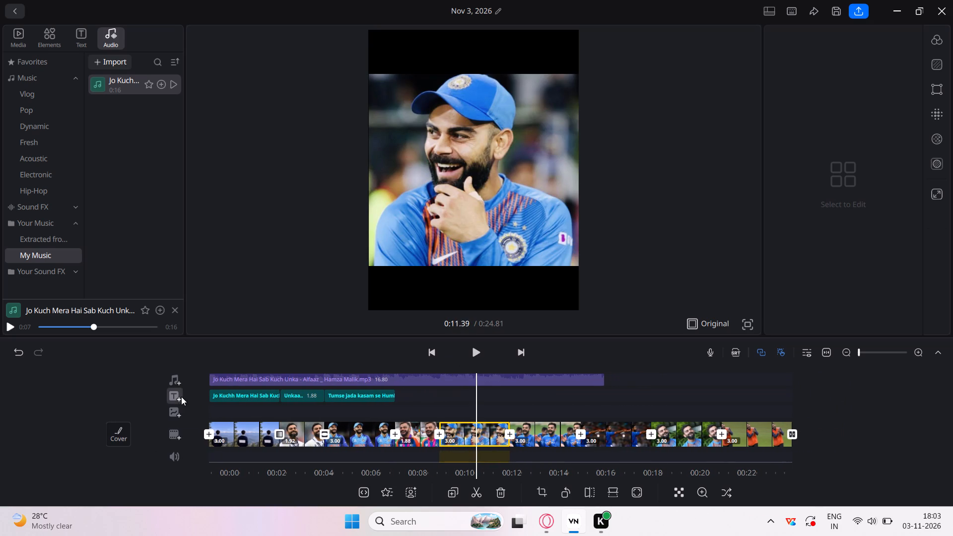
left_click(400, 369)
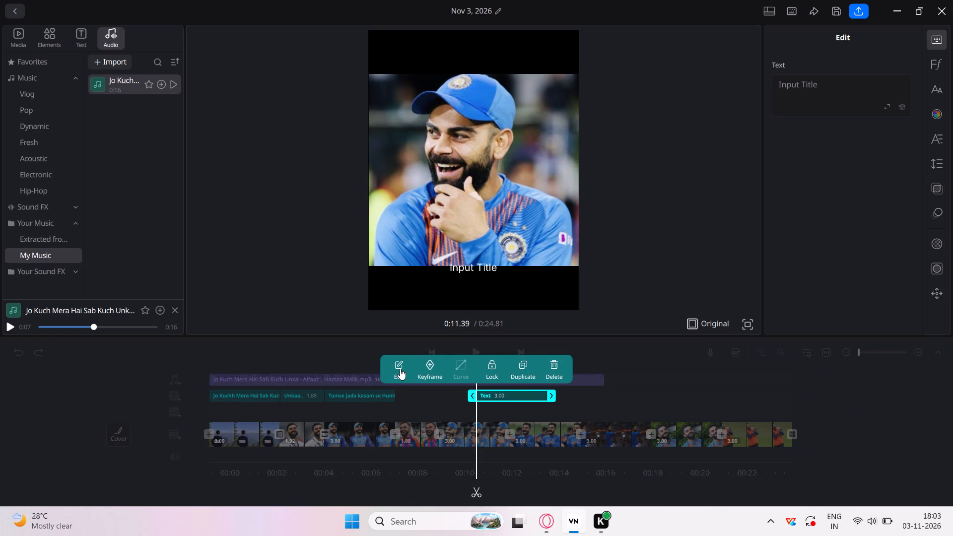
left_click(808, 93)
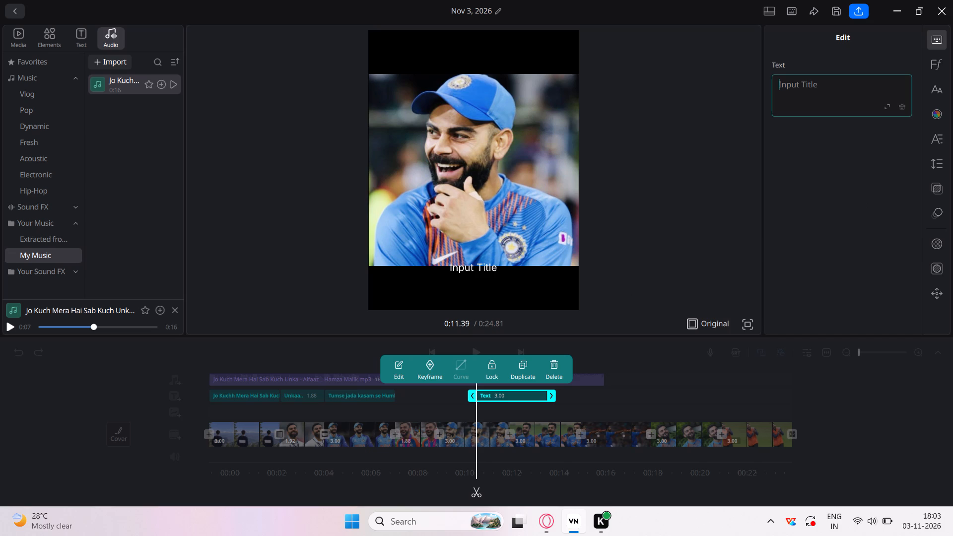
key("k")
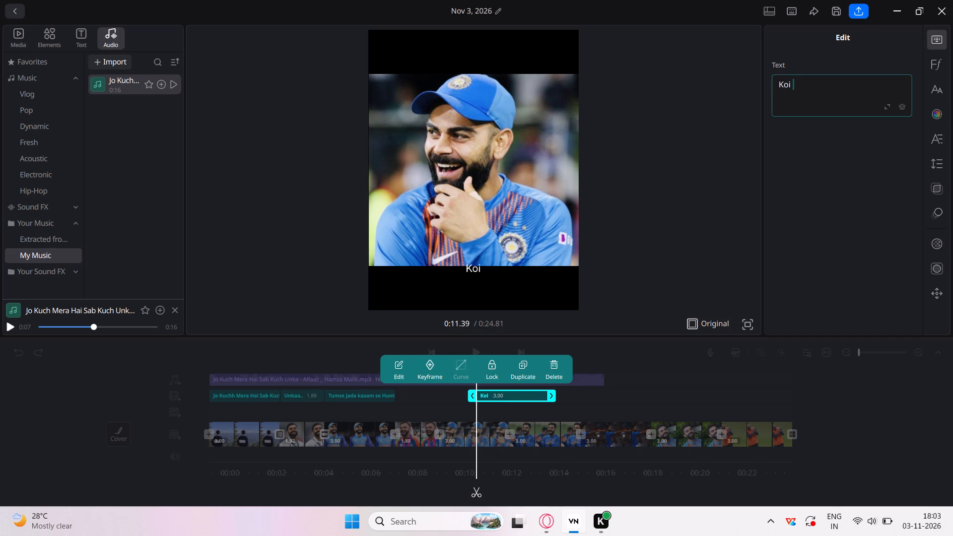
type("KHAAS")
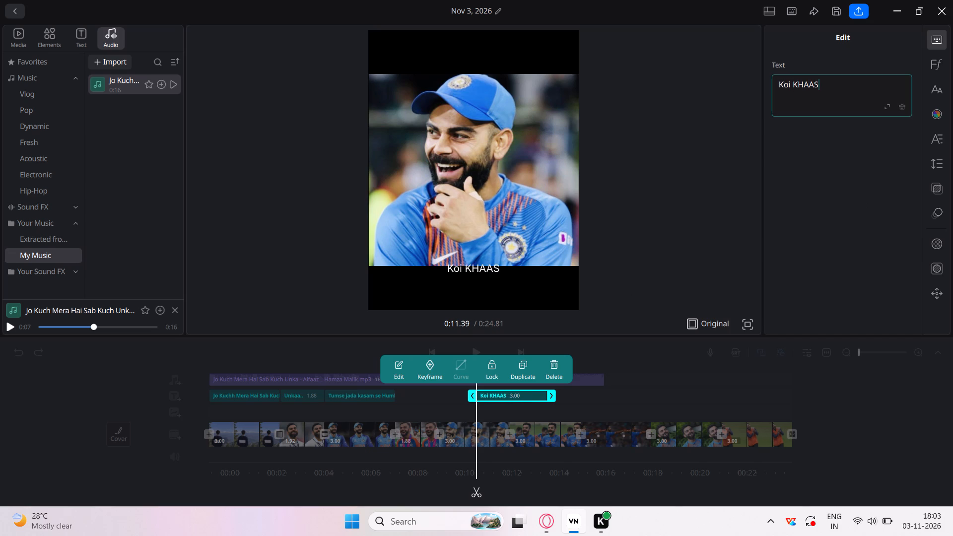
key("BackSpace")
key("BackSpace")
key("BackSpace")
key("BackSpace")
type("haash")
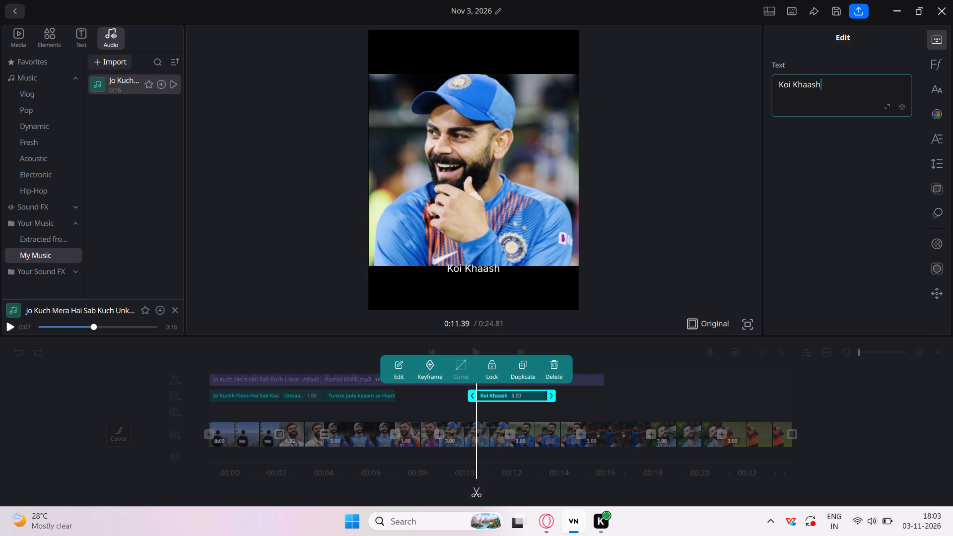
key("space")
type("hi")
key("space")
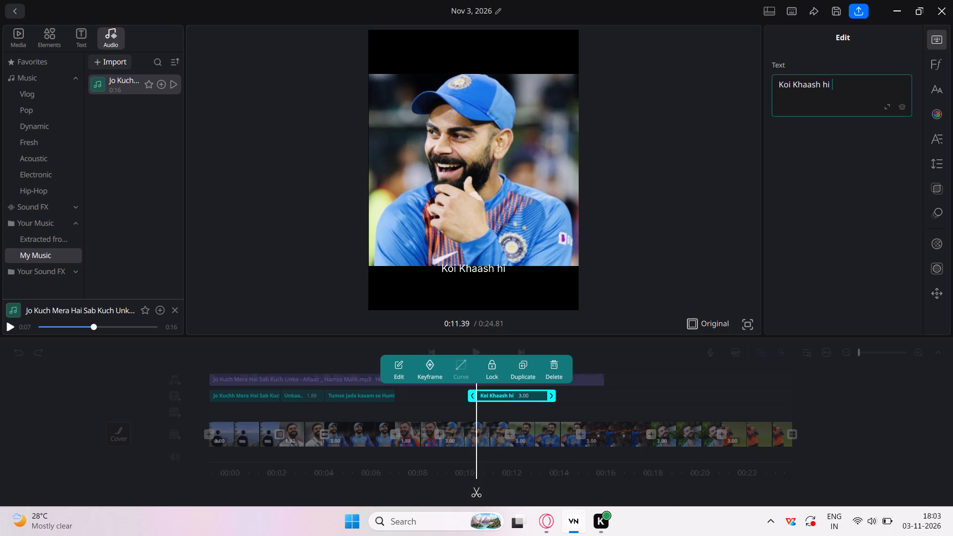
type("bhi")
key("space")
key("BackSpace")
key("BackSpace")
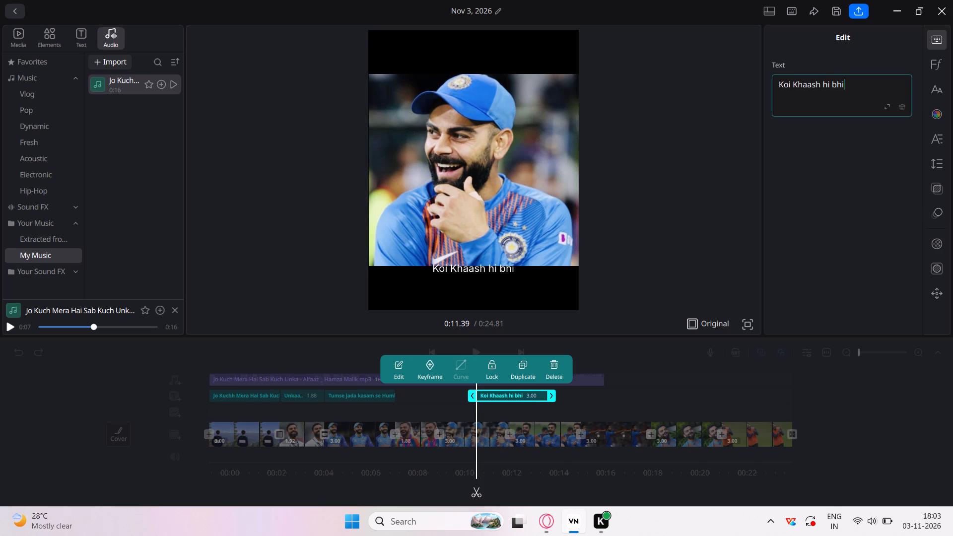
key("BackSpace")
key("BackSpace")
type("nhi")
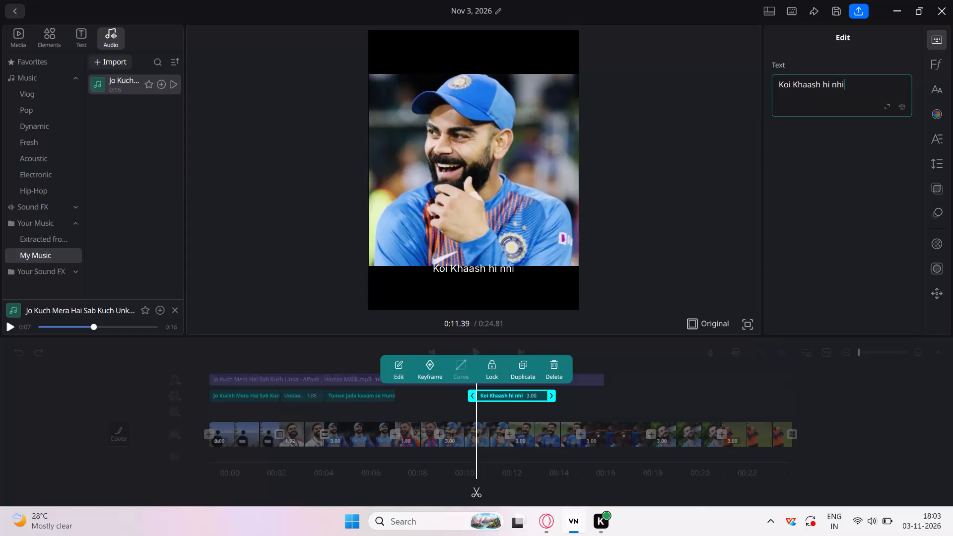
key("space")
key("h")
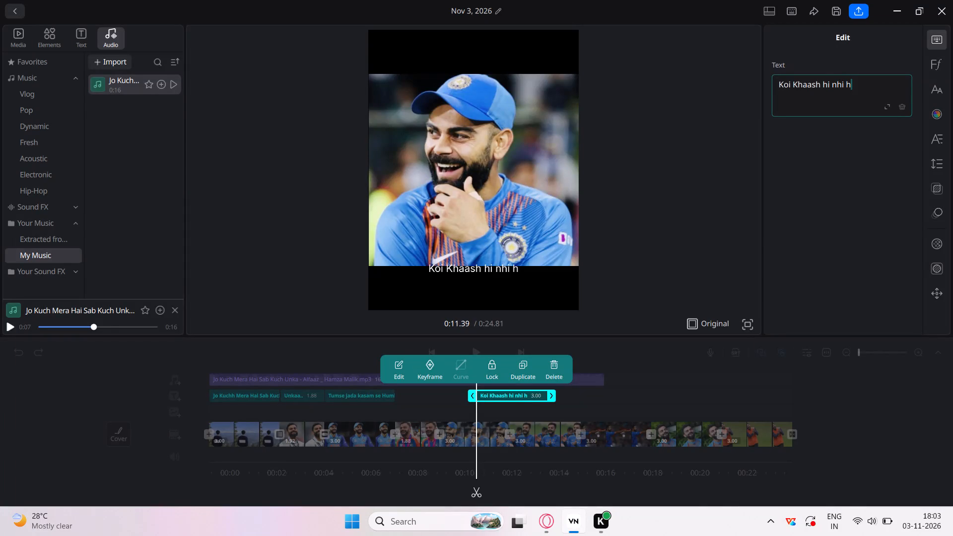
type("ai")
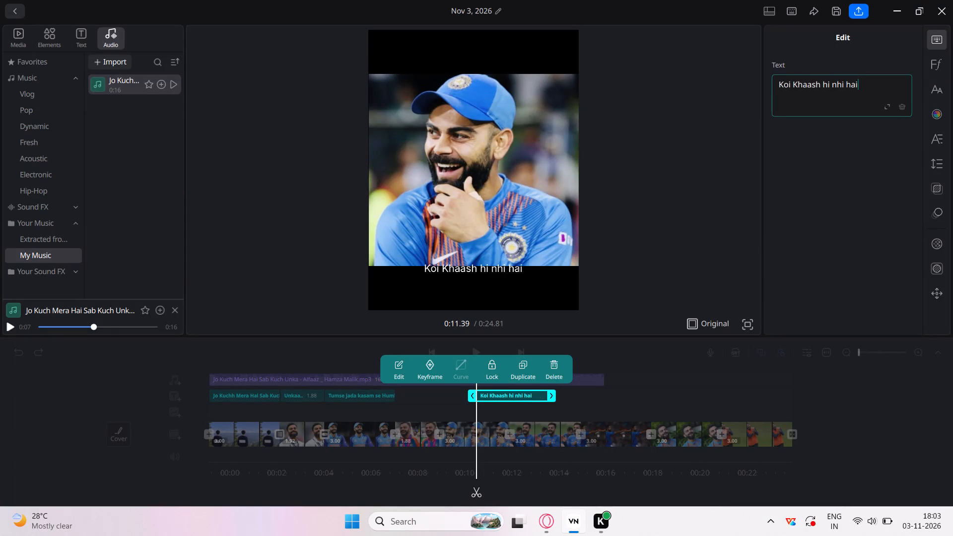
key("shift+exclam")
key("shift+exclam")
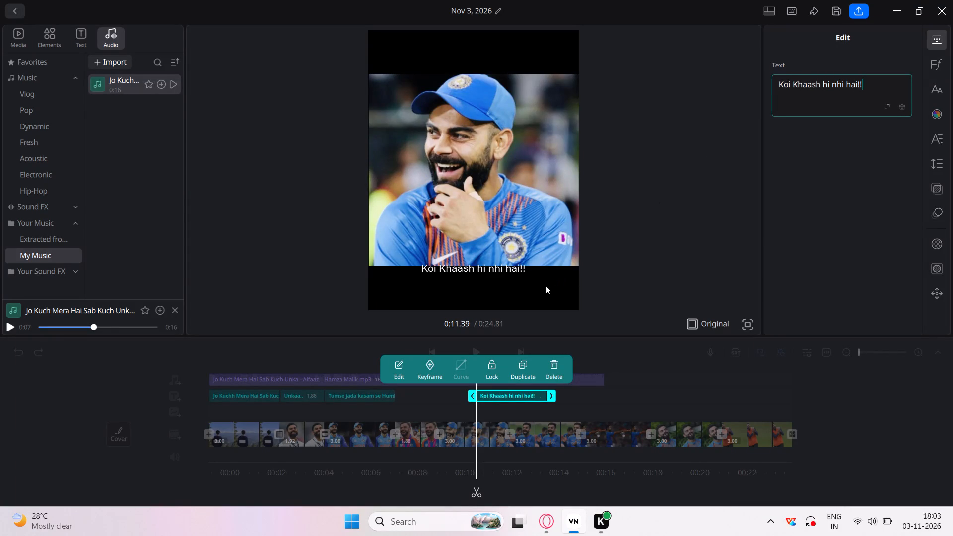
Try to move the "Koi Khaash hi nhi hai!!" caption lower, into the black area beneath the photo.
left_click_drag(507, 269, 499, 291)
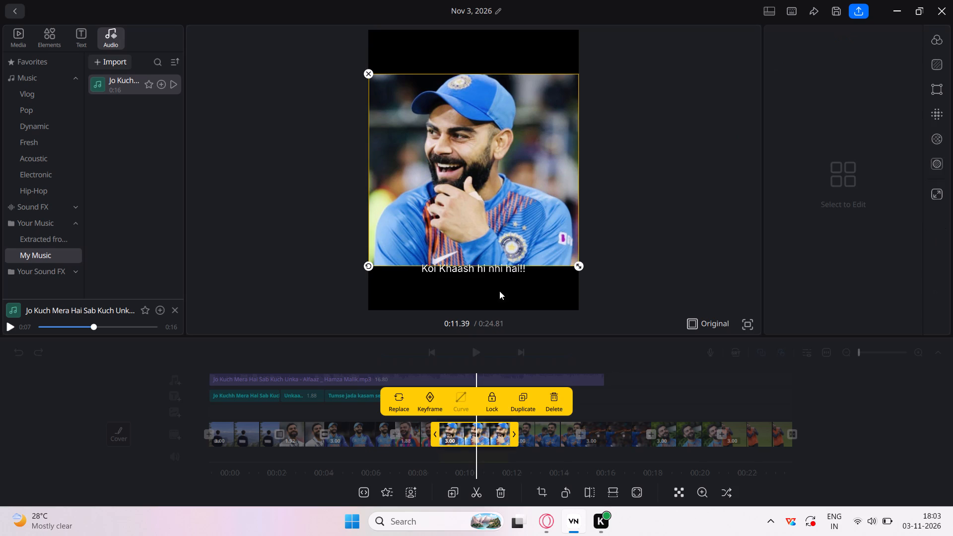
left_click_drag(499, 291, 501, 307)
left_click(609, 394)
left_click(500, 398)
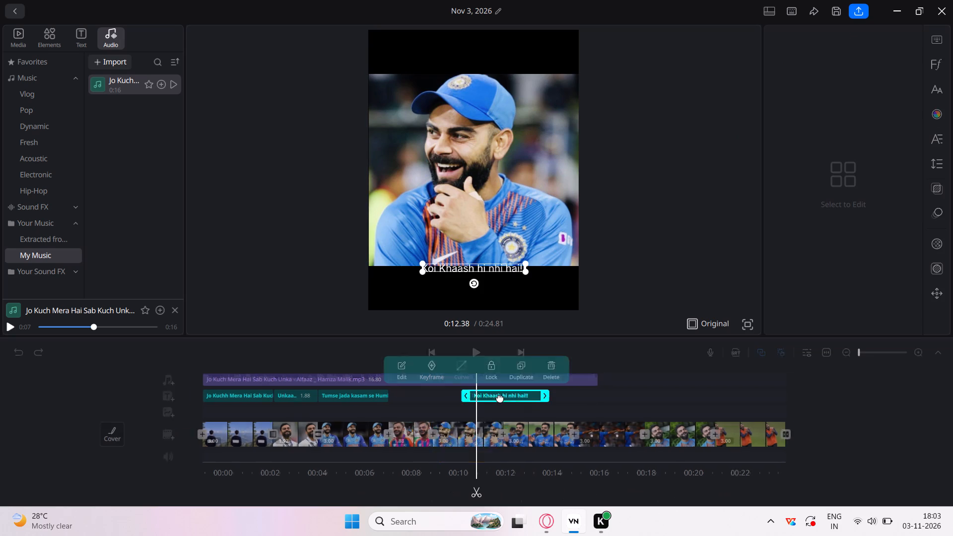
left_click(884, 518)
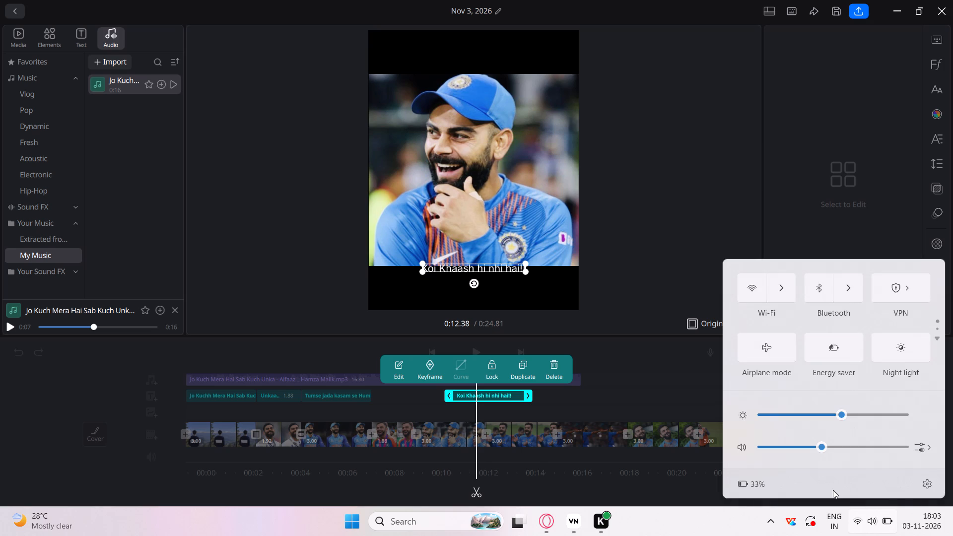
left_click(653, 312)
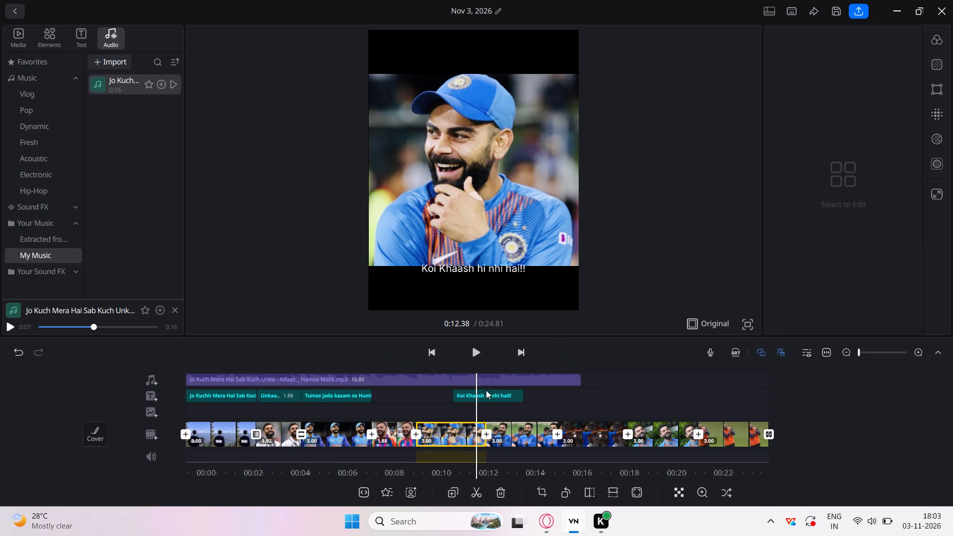
Set the font of the "Koi Khaash hi nhi hai!!" caption to Bell MT Italic.
left_click(480, 395)
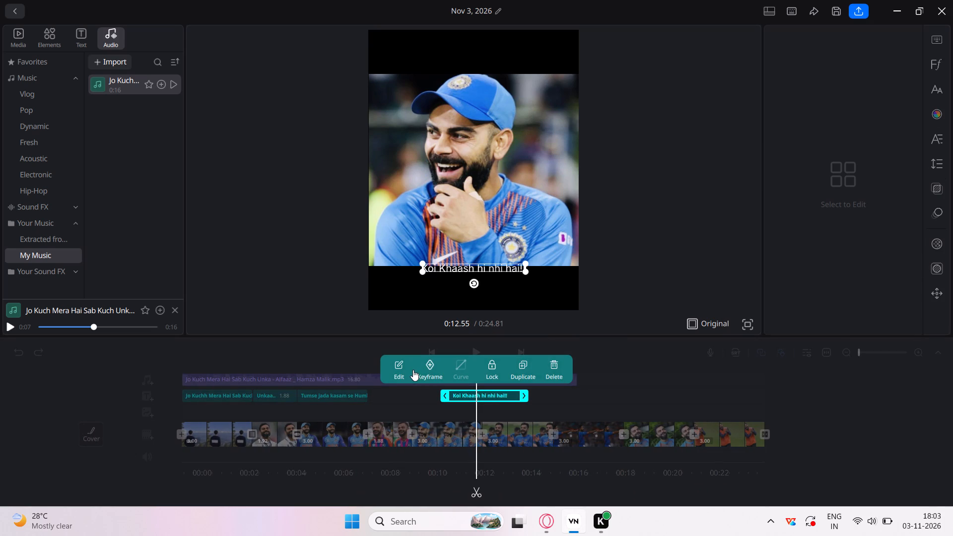
left_click(395, 371)
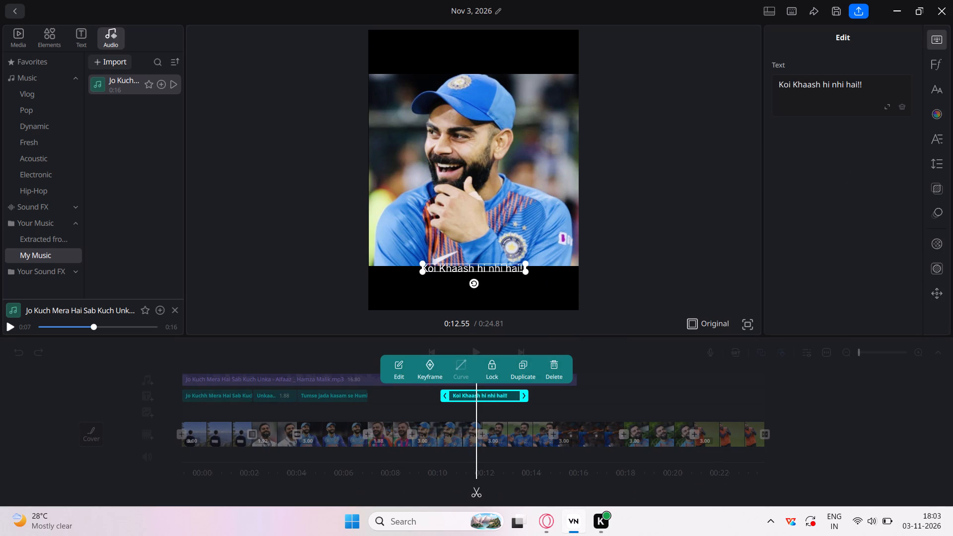
left_click(932, 73)
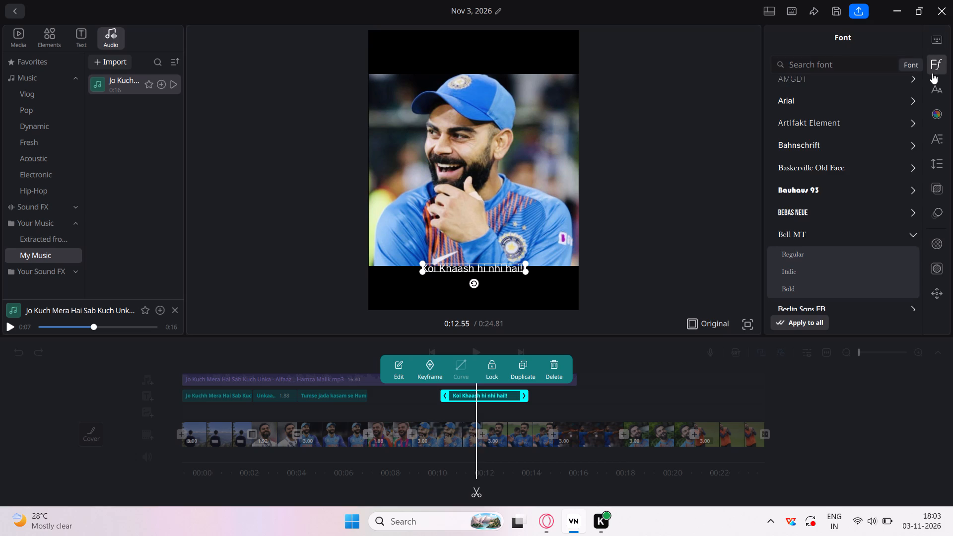
left_click(831, 273)
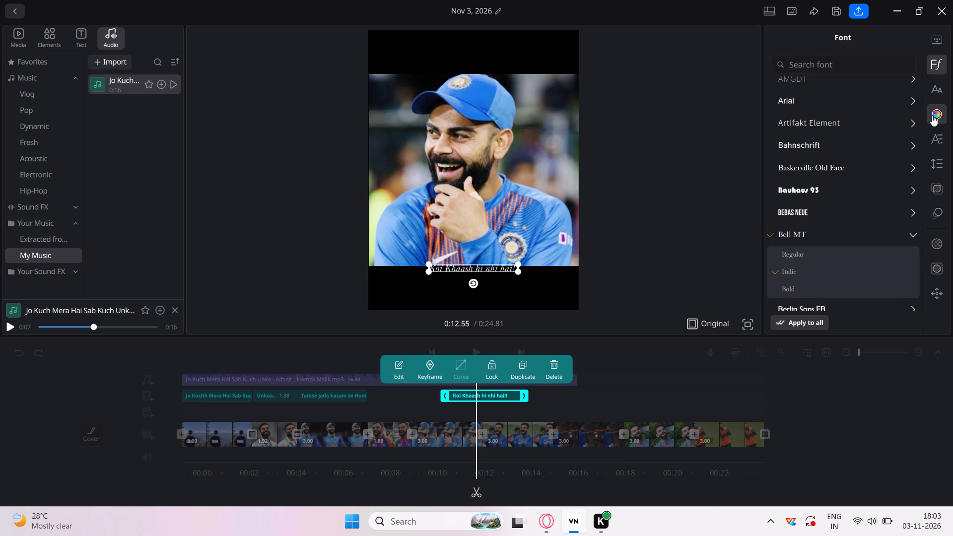
Apply the second "Active" subtitle animation, with the yellow word highlight, to the "Koi Khaash hi nhi hai!!" caption.
left_click(932, 115)
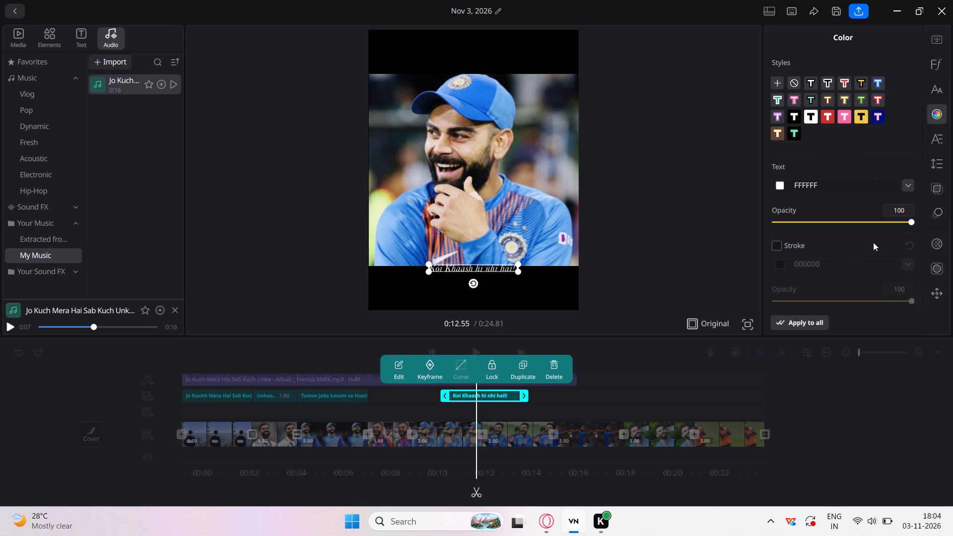
left_click(940, 205)
left_click(817, 176)
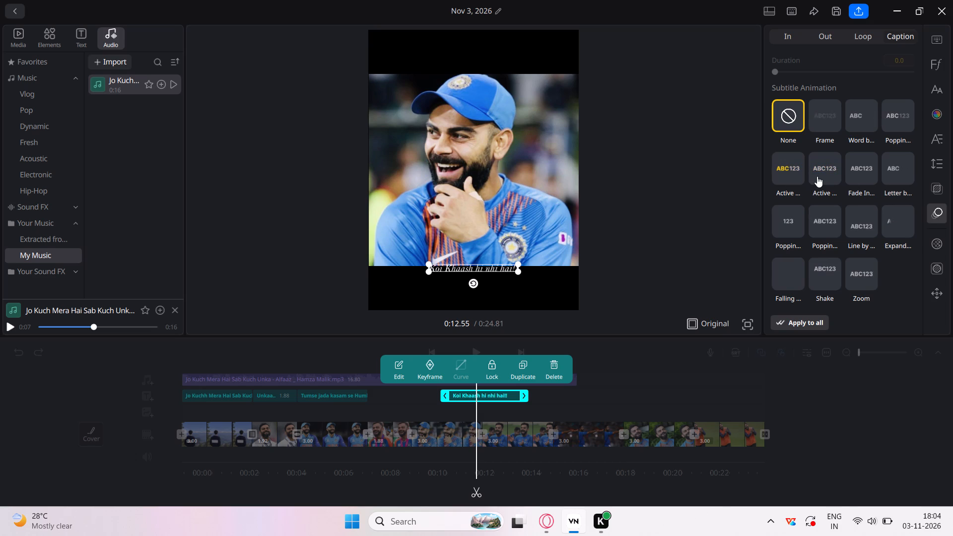
Increase the font size of the "Koi Khaash hi nhi hai!!" caption to 31.
left_click(930, 59)
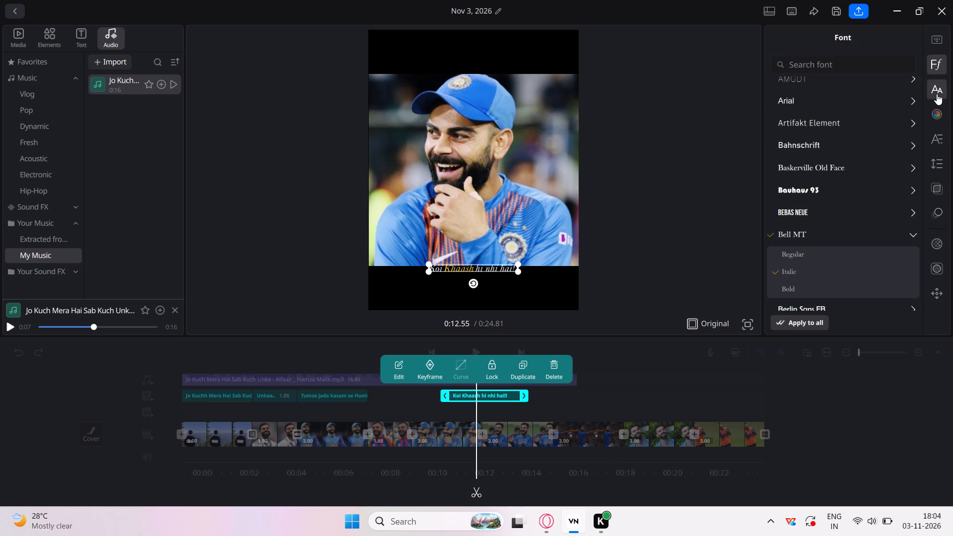
left_click(937, 94)
left_click_drag(781, 80, 787, 80)
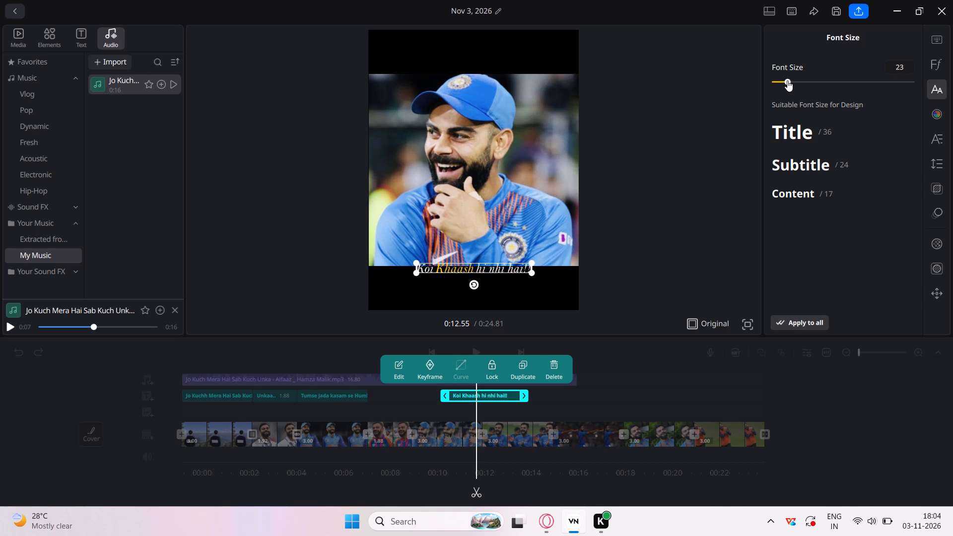
left_click_drag(787, 80, 793, 80)
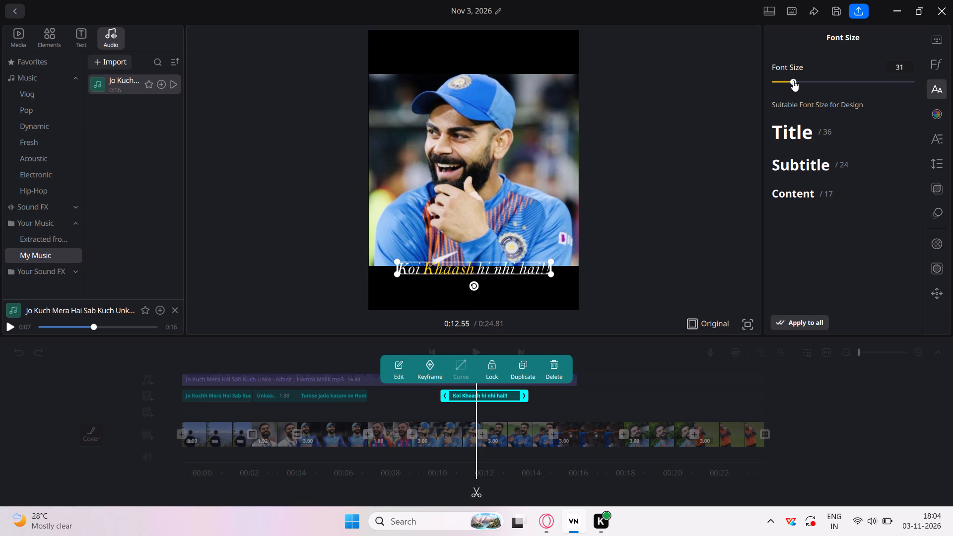
Reduce the font size of the "Koi Khaash hi nhi hai!!" caption to 25.
left_click_drag(793, 80, 789, 82)
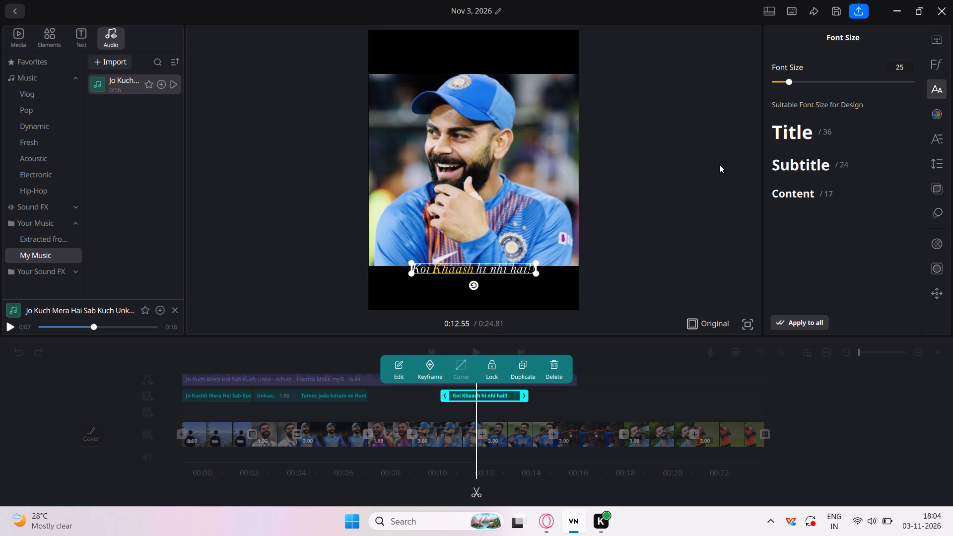
left_click(719, 164)
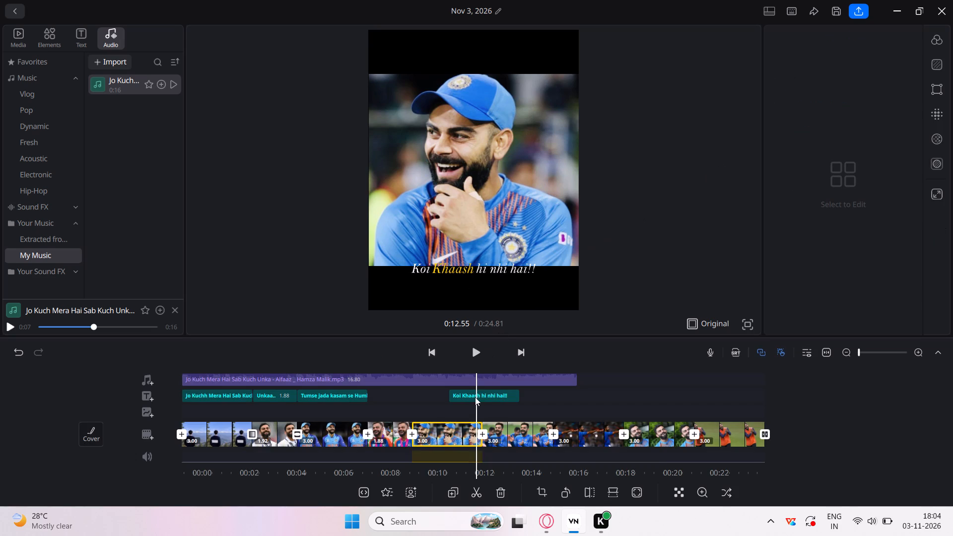
Play the section around the "Tumse jada kasam se Humko" caption and extend the third photo, in the blue India jersey, to 3.80 seconds.
left_click_drag(476, 396, 624, 385)
key("space")
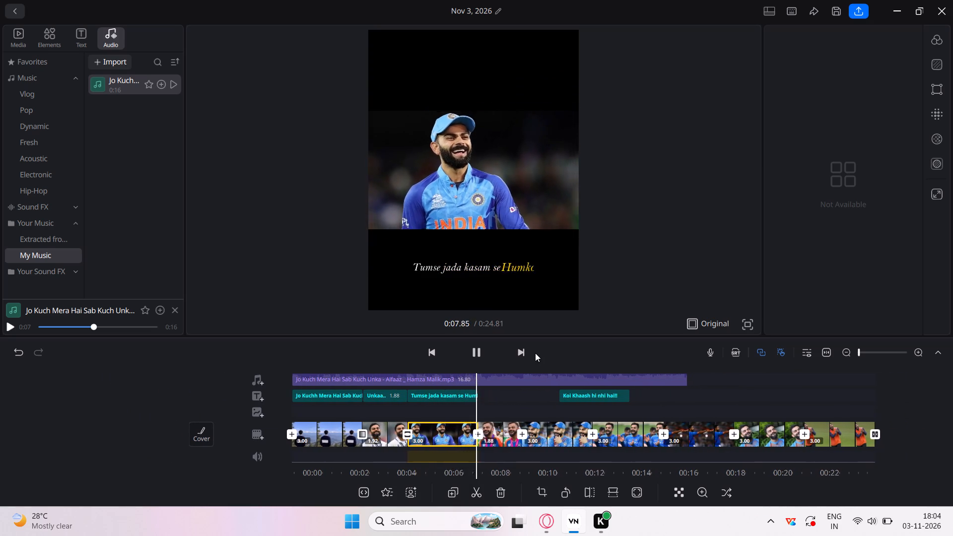
key("space")
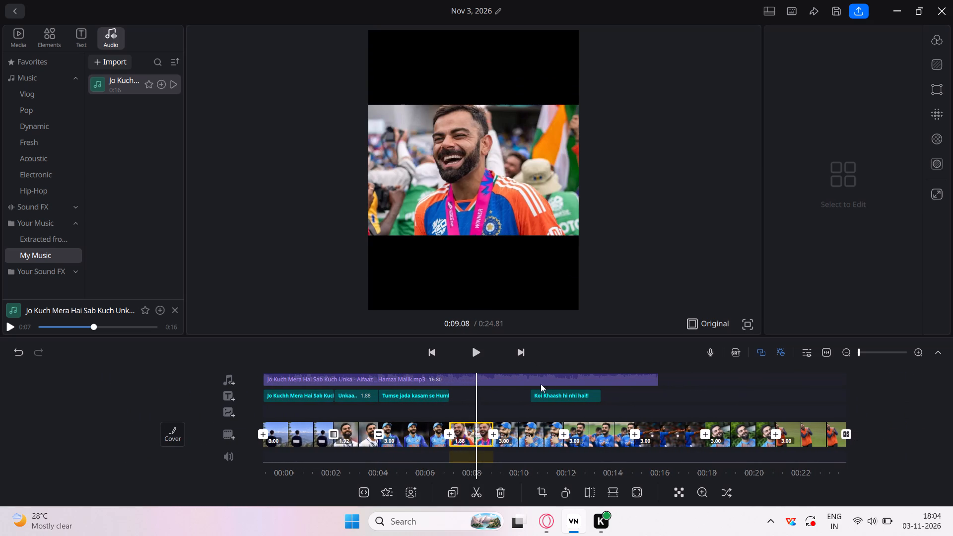
left_click(545, 394)
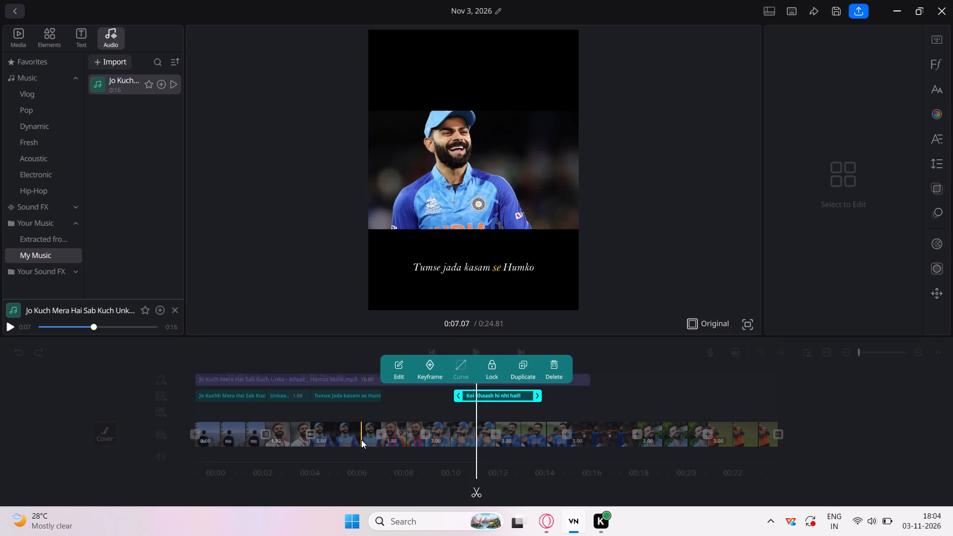
left_click(361, 440)
left_click(362, 440)
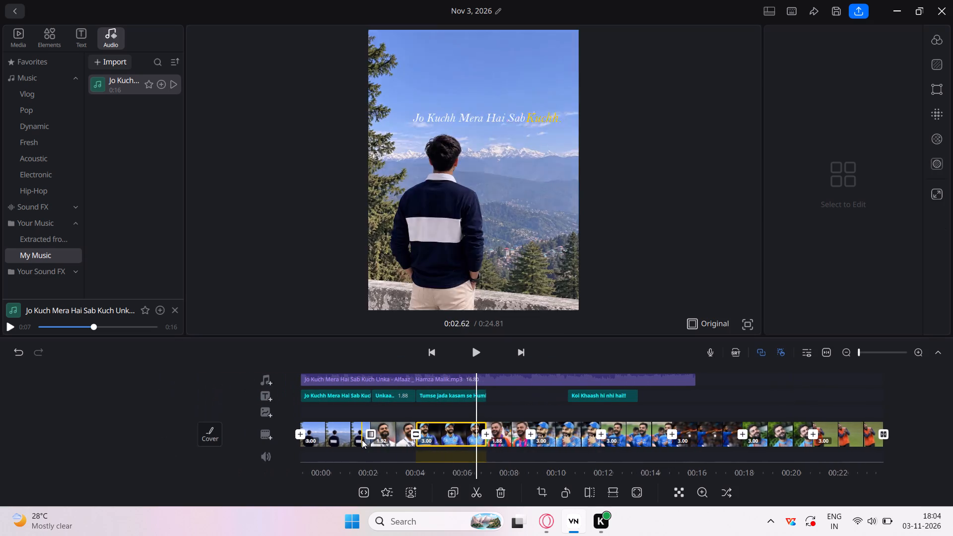
left_click(459, 437)
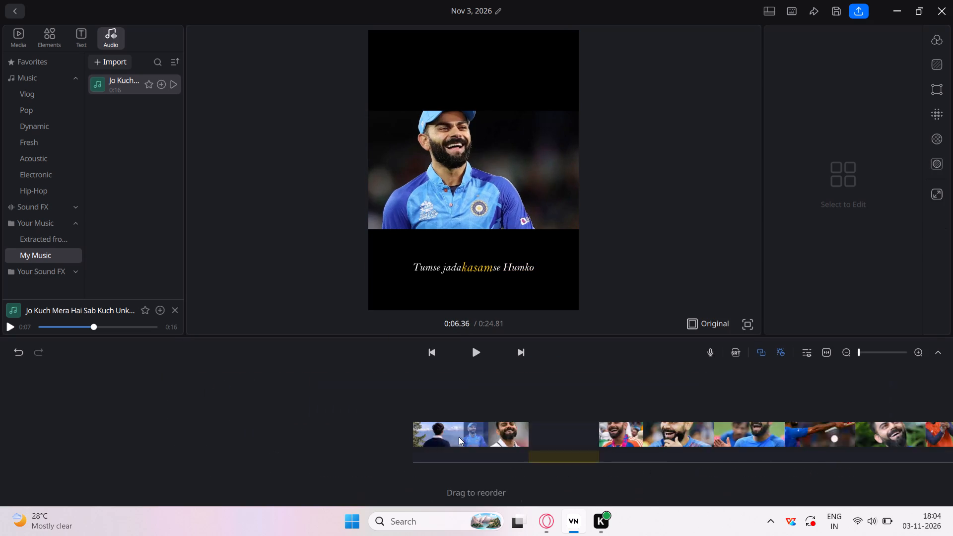
left_click(494, 438)
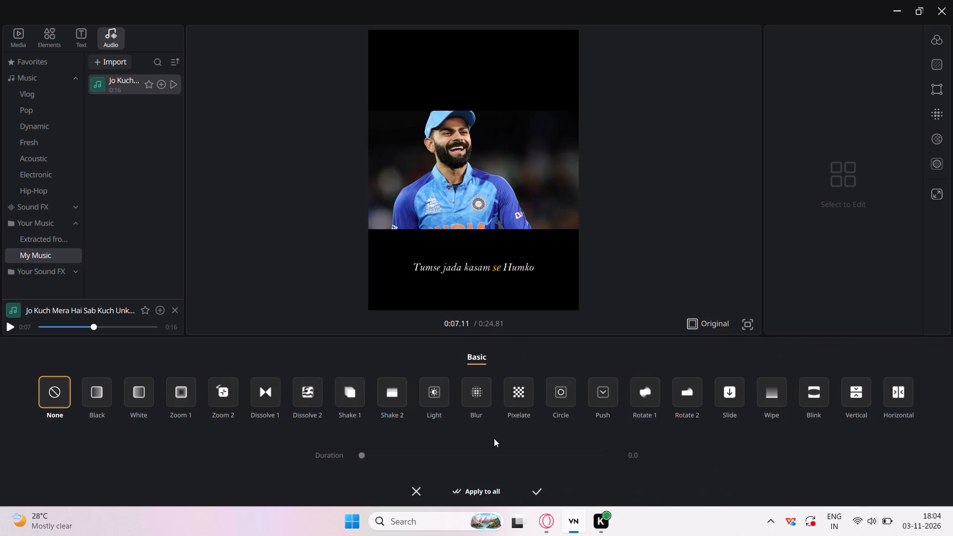
left_click(420, 496)
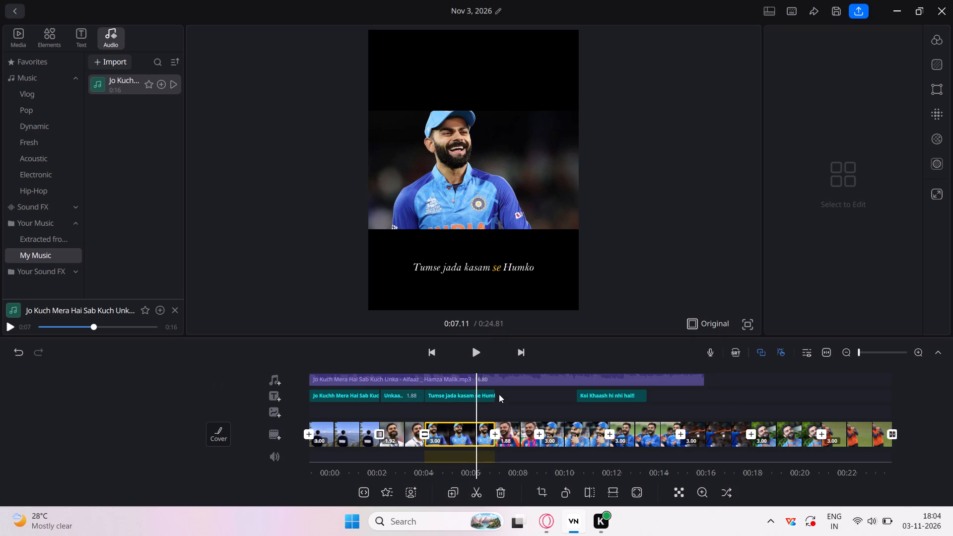
left_click(474, 438)
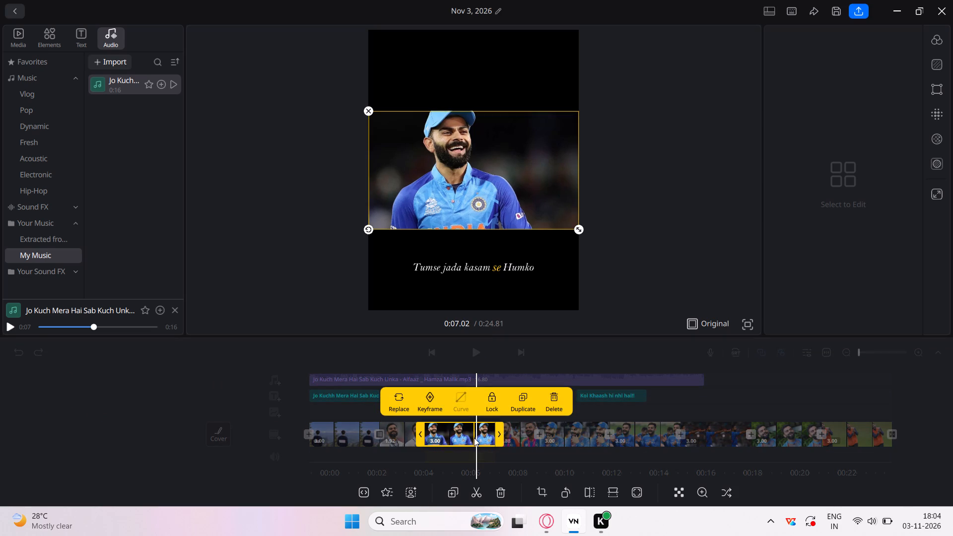
left_click_drag(499, 434, 511, 433)
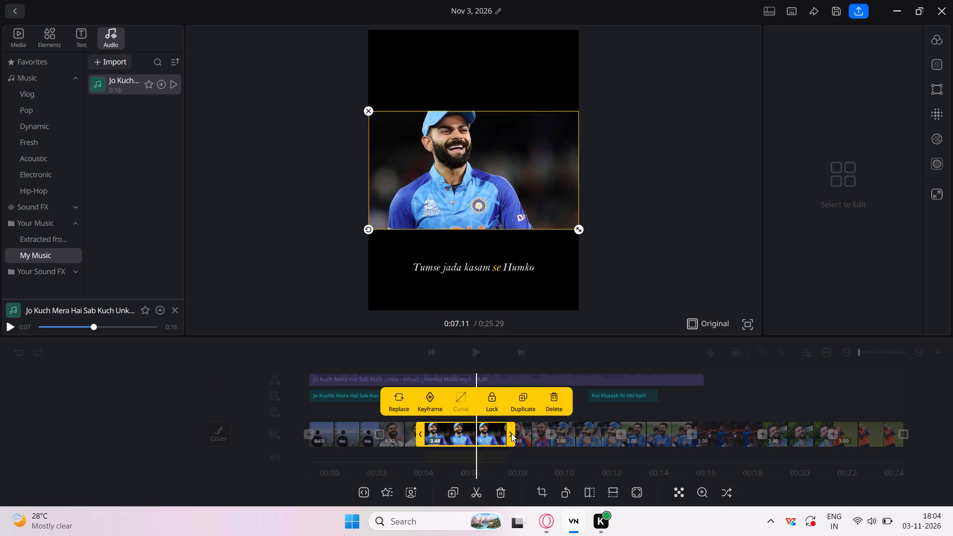
left_click_drag(511, 433, 518, 433)
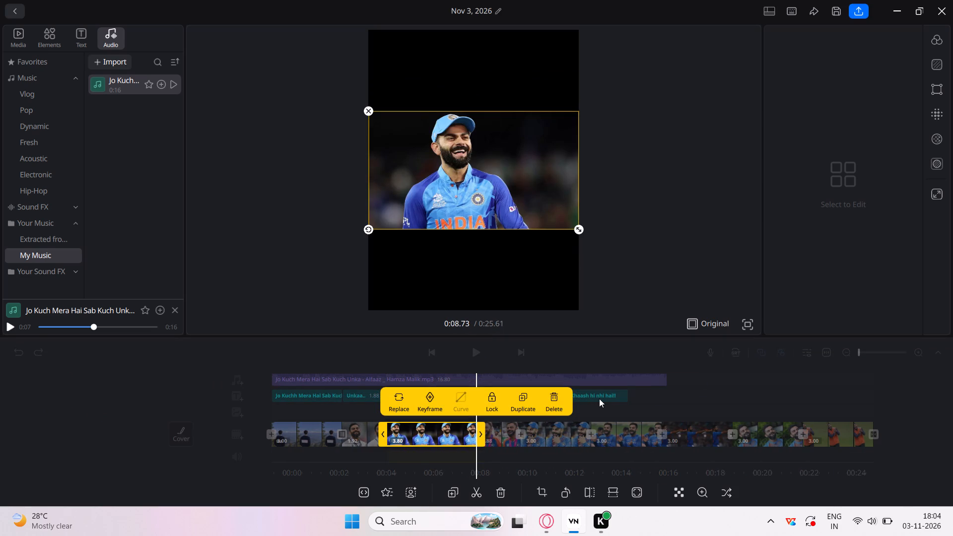
left_click(599, 399)
Extend the "Tumse jada kasam se Humko" caption so it ends together with the third photo.
left_click(454, 397)
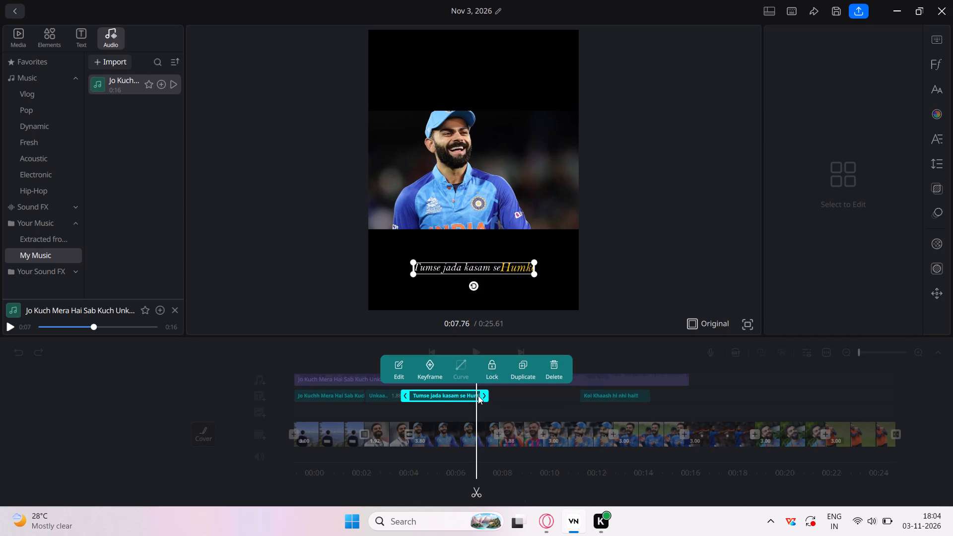
left_click(482, 394)
left_click_drag(482, 394, 491, 394)
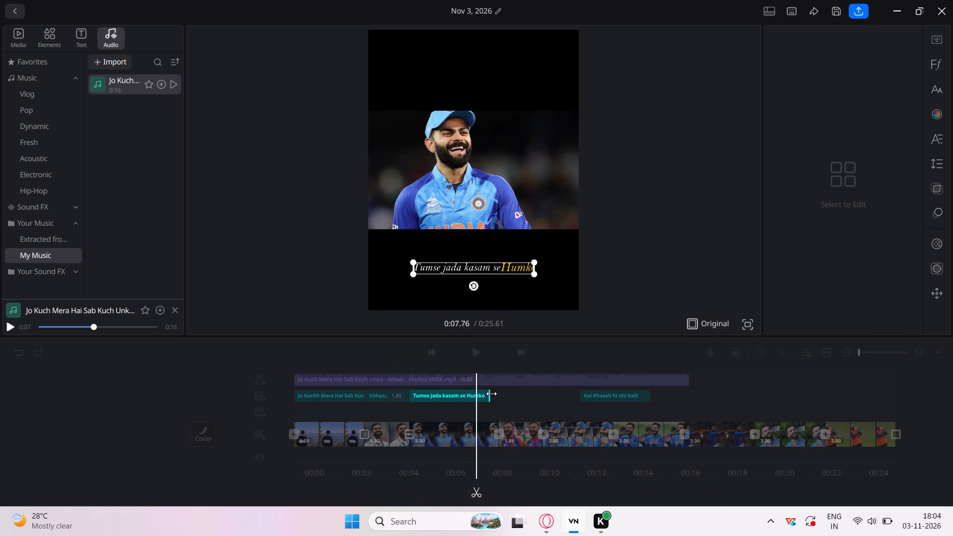
left_click_drag(491, 394, 498, 393)
left_click(535, 399)
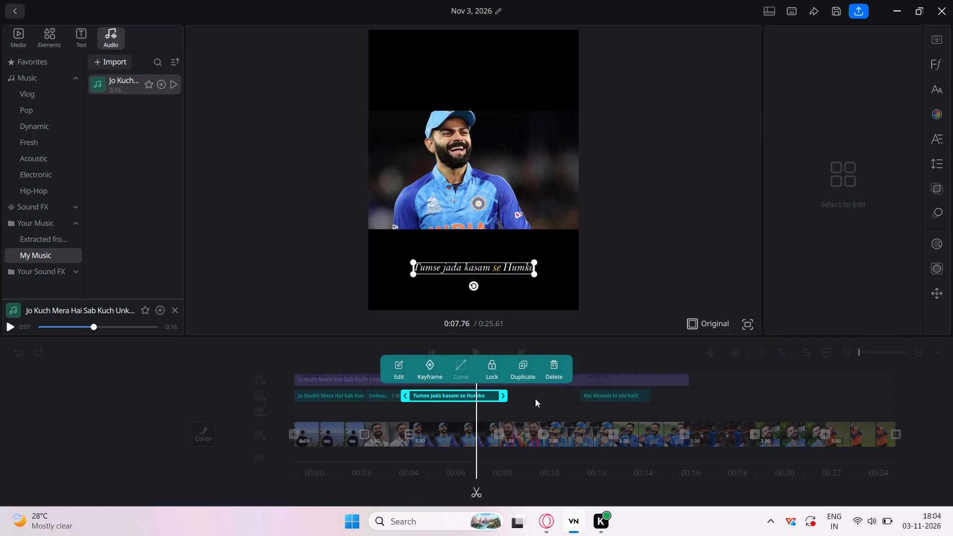
Play past the third photo and move the "Koi Khaash hi nhi hai!!" caption earlier, directly after the "Tumse jada kasam se Humko" caption.
left_click(473, 353)
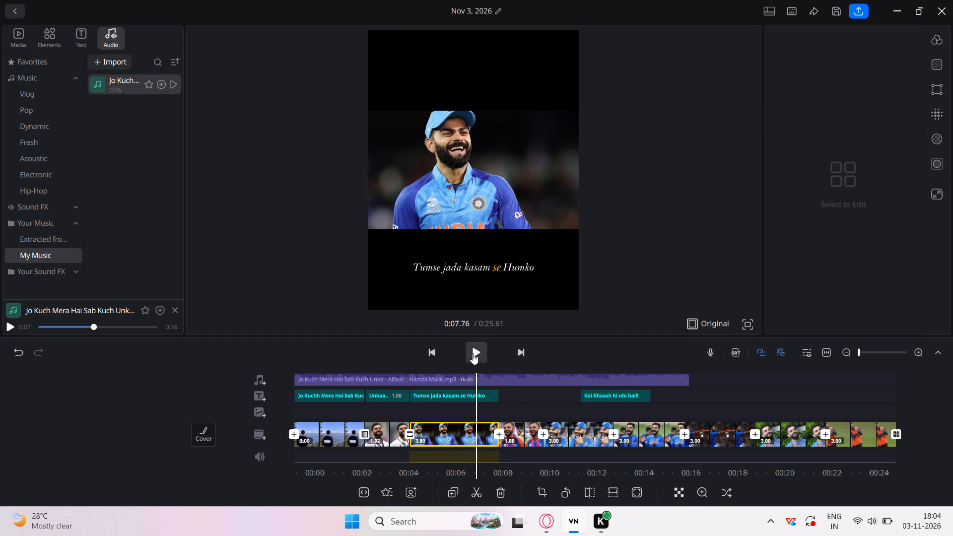
left_click(473, 353)
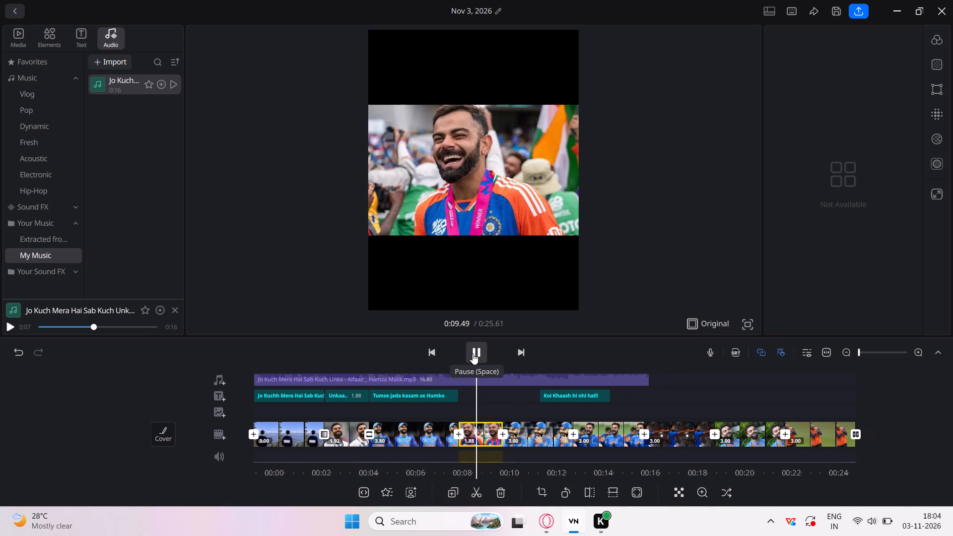
left_click_drag(551, 393, 545, 395)
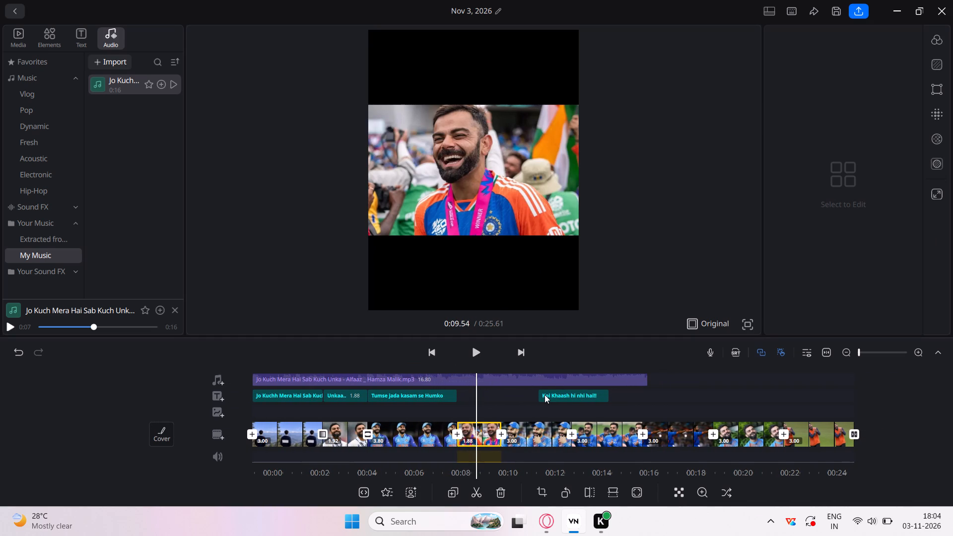
left_click_drag(545, 395, 546, 395)
left_click(546, 395)
left_click_drag(505, 394, 468, 395)
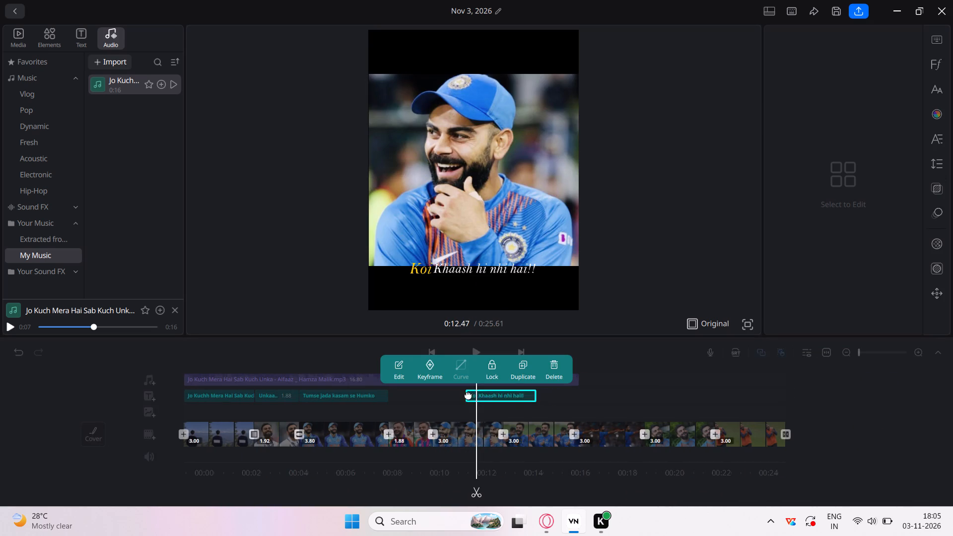
left_click_drag(468, 395, 423, 396)
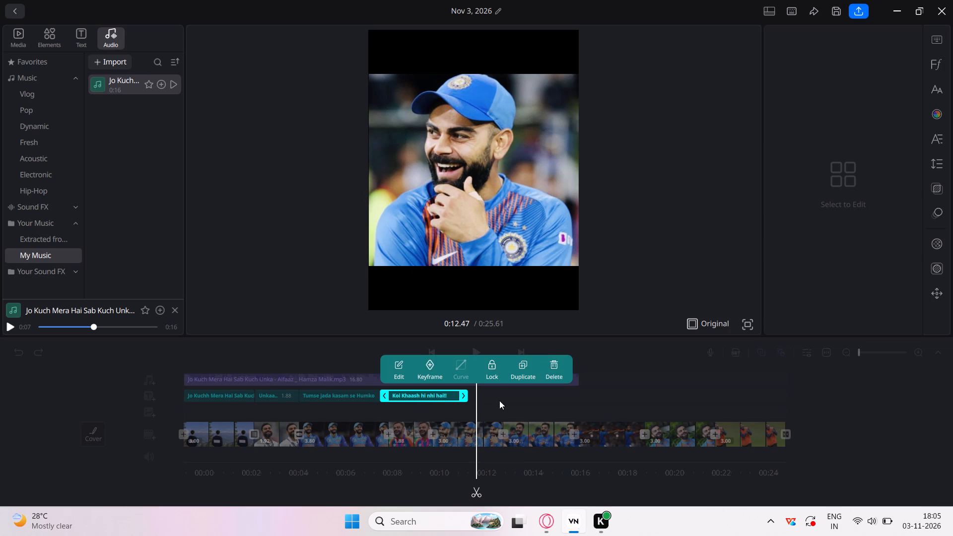
left_click(499, 401)
Extend the fourth photo, with the orange jersey and medal ribbon, to 3.00 seconds under the "Koi Khaash hi nhi hai!!" caption.
scroll(481, 356, "right", 1)
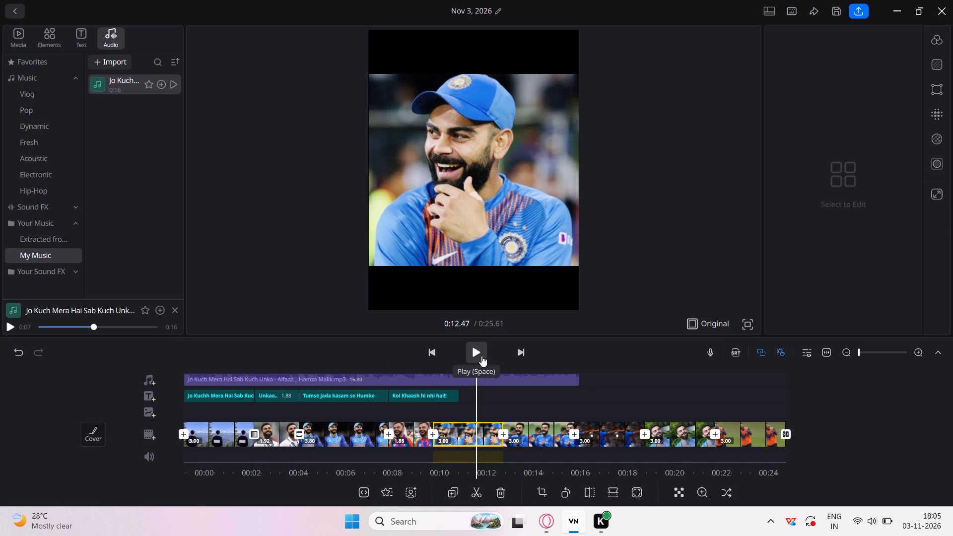
scroll(481, 356, "right", 1)
scroll(465, 397, "right", 4)
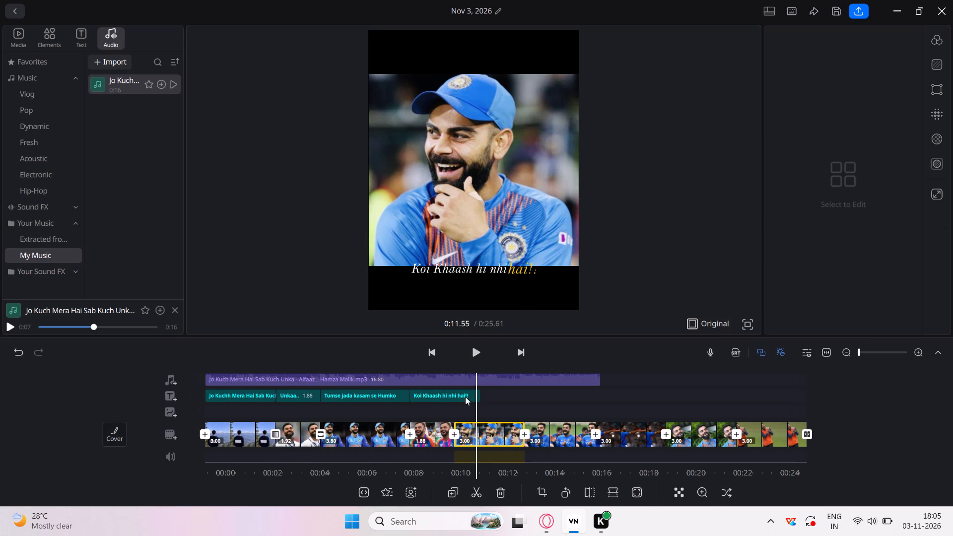
scroll(465, 397, "right", 1)
left_click(461, 440)
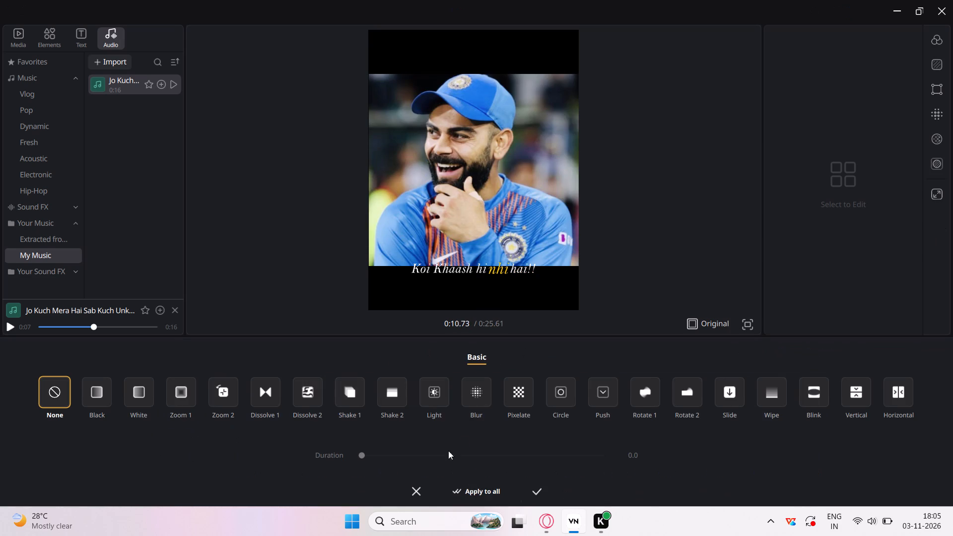
left_click(423, 489)
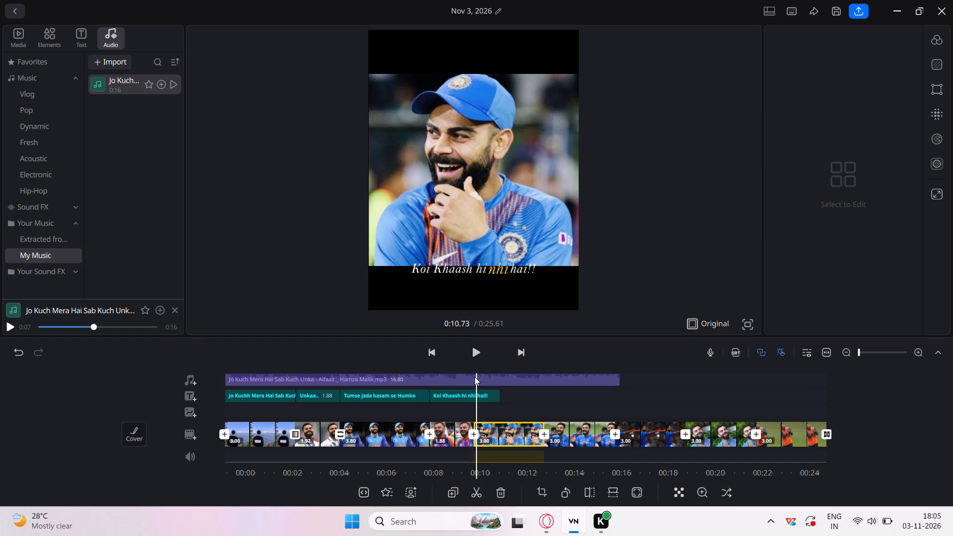
left_click(477, 418)
left_click_drag(493, 410, 476, 412)
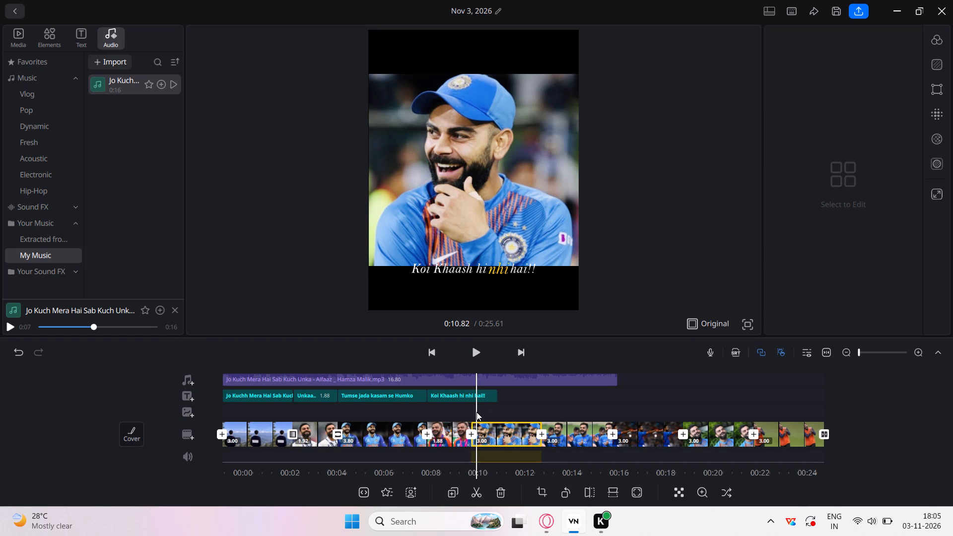
left_click_drag(476, 412, 464, 414)
left_click(432, 432)
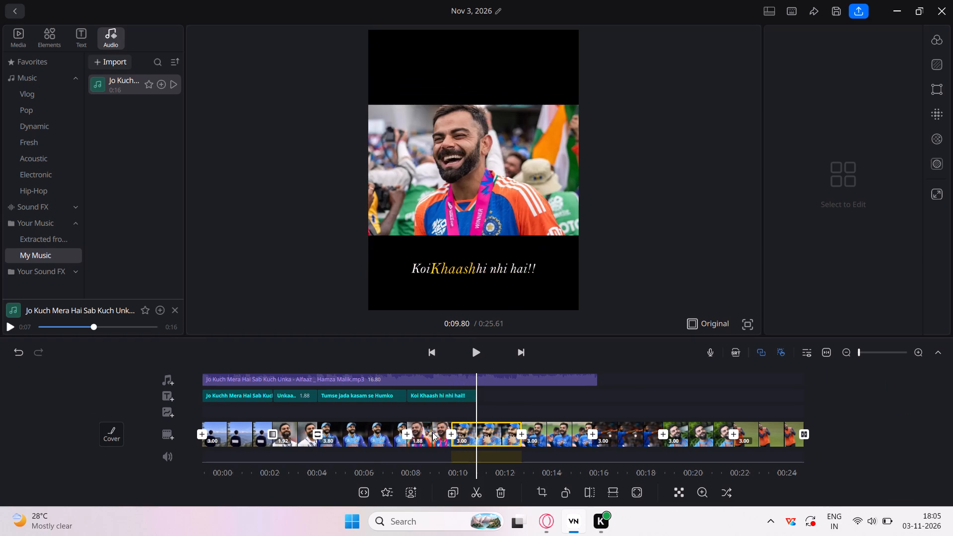
left_click(467, 433)
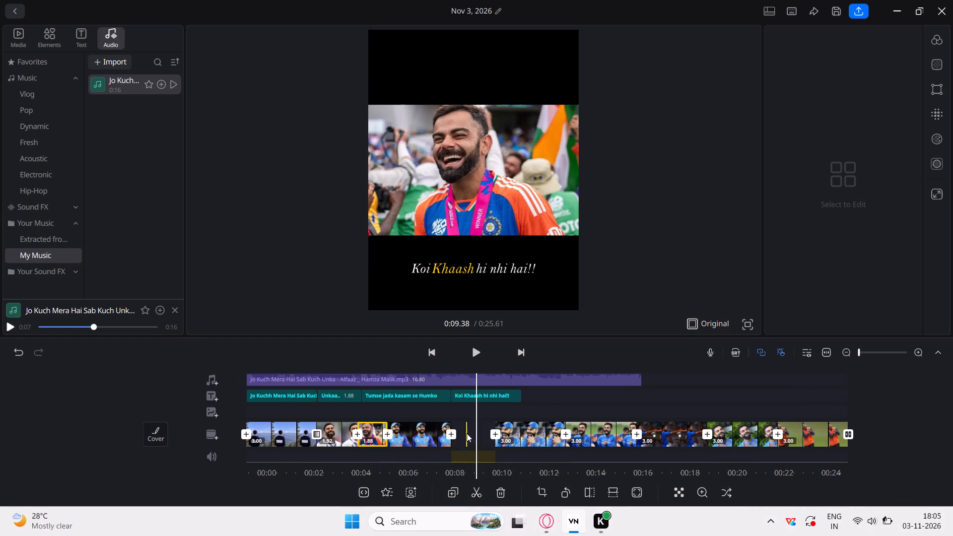
left_click(490, 433)
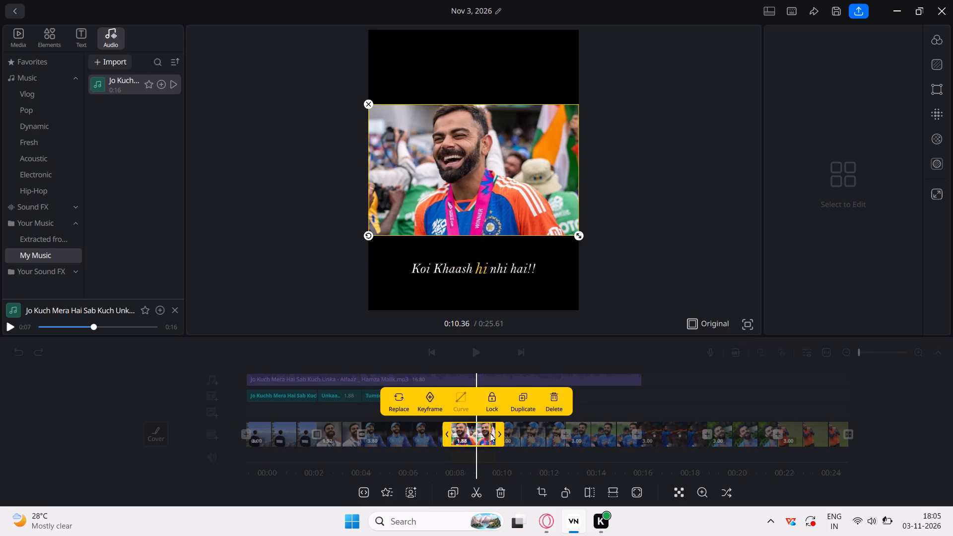
left_click_drag(499, 433, 507, 433)
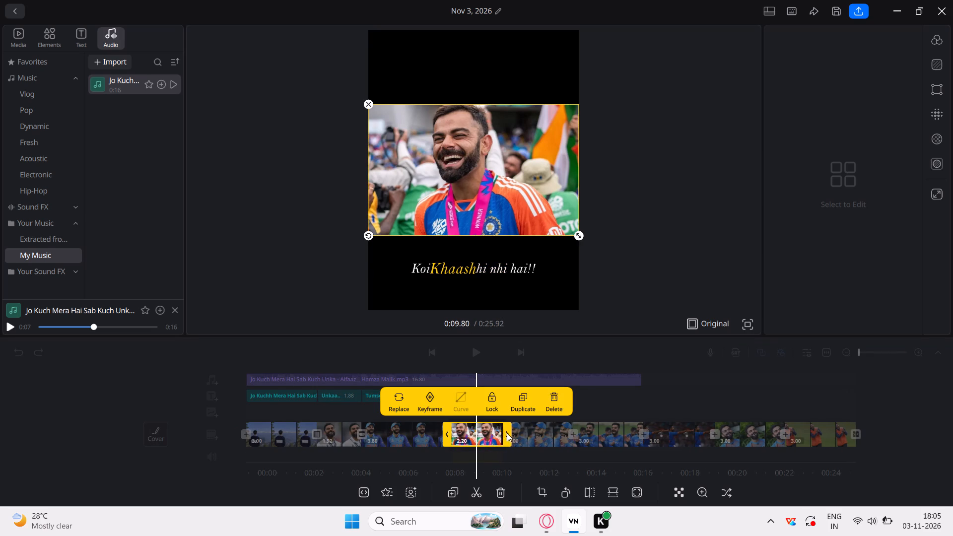
left_click_drag(507, 433, 520, 431)
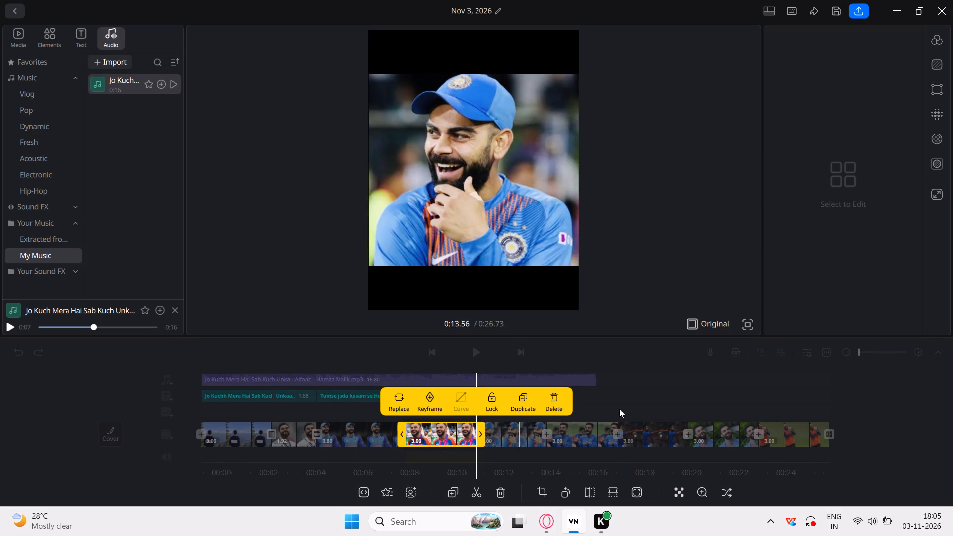
left_click(640, 404)
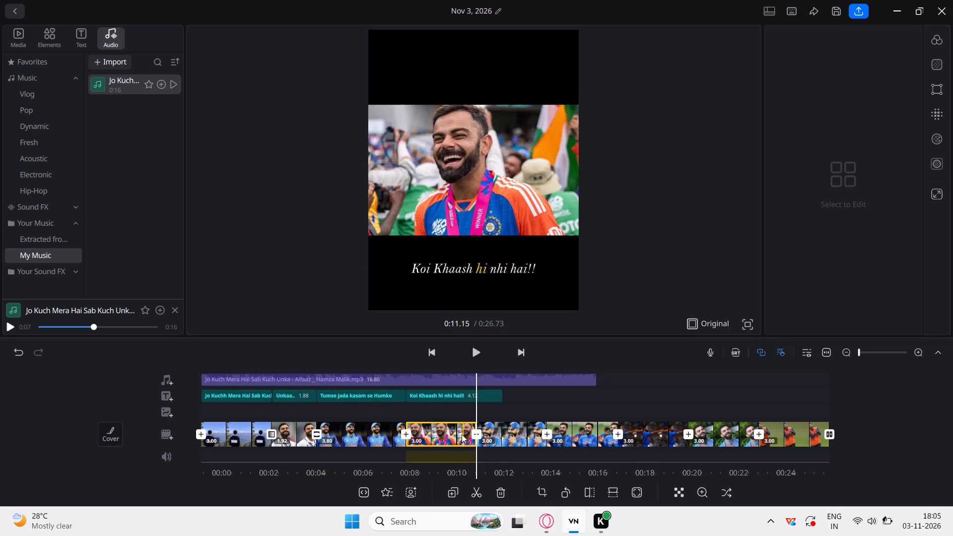
Extend the fourth photo, with the orange jersey and medal ribbon, further to 4.12 seconds to match the caption's length.
left_click(462, 434)
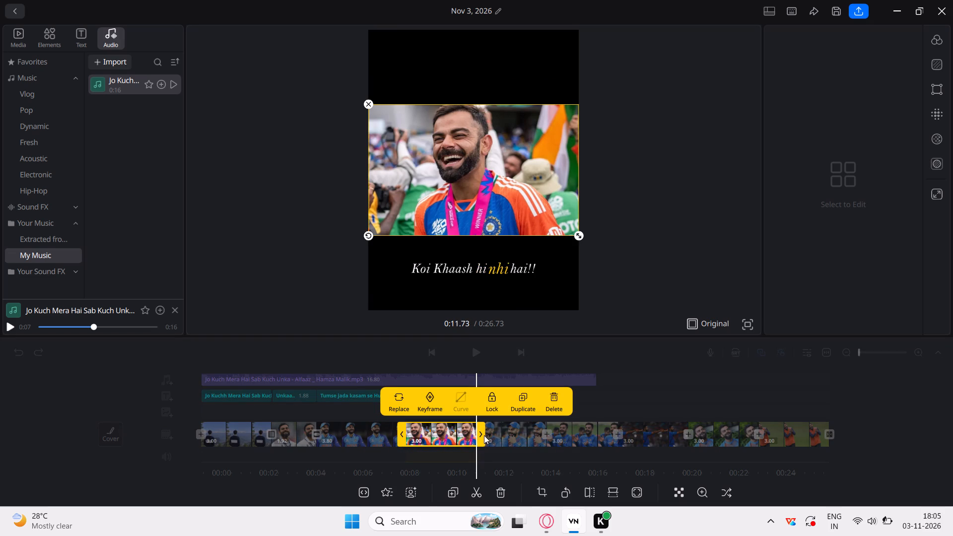
left_click_drag(484, 435, 494, 434)
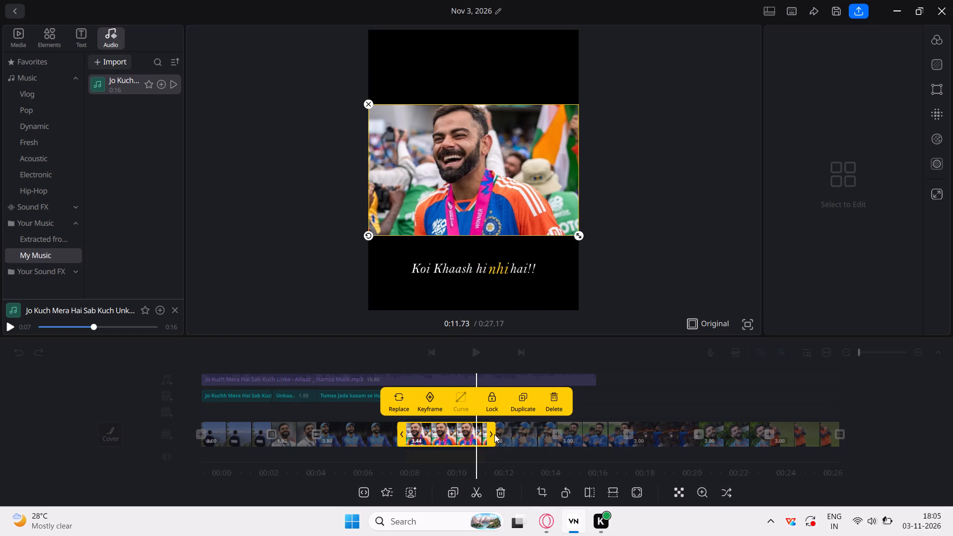
left_click_drag(494, 434, 506, 432)
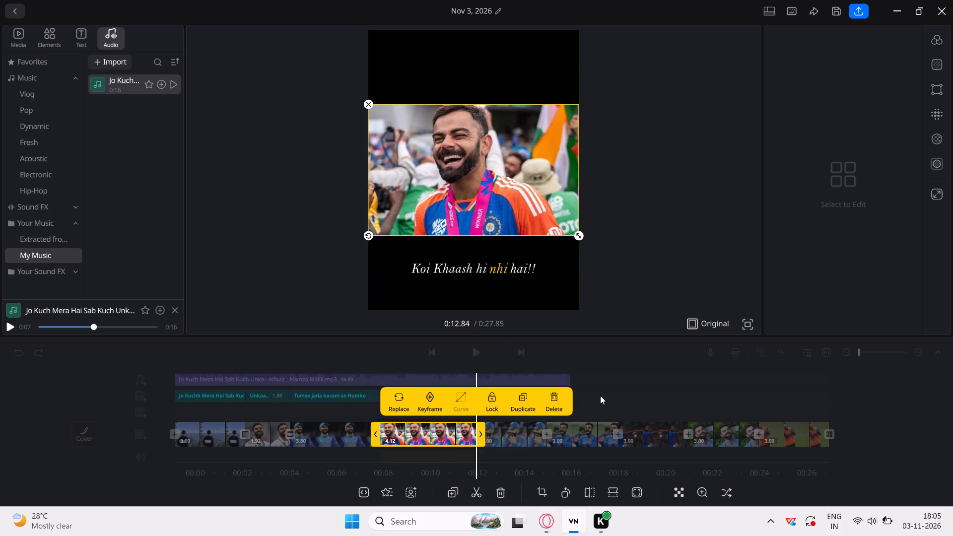
Replay the end of the fourth photo to check the timing of the "Koi Khaash hi nhi hai!!" caption against the song.
left_click(600, 396)
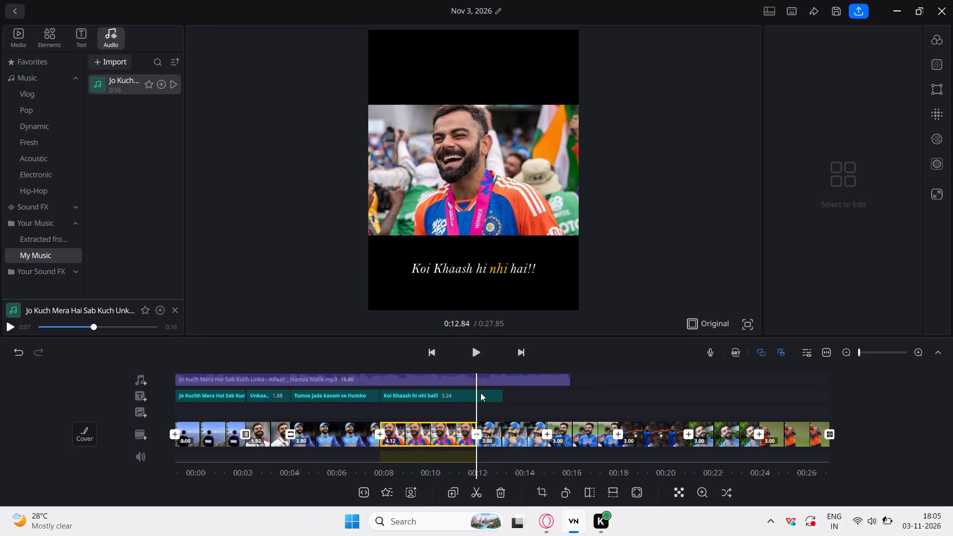
scroll(468, 396, "right", 5)
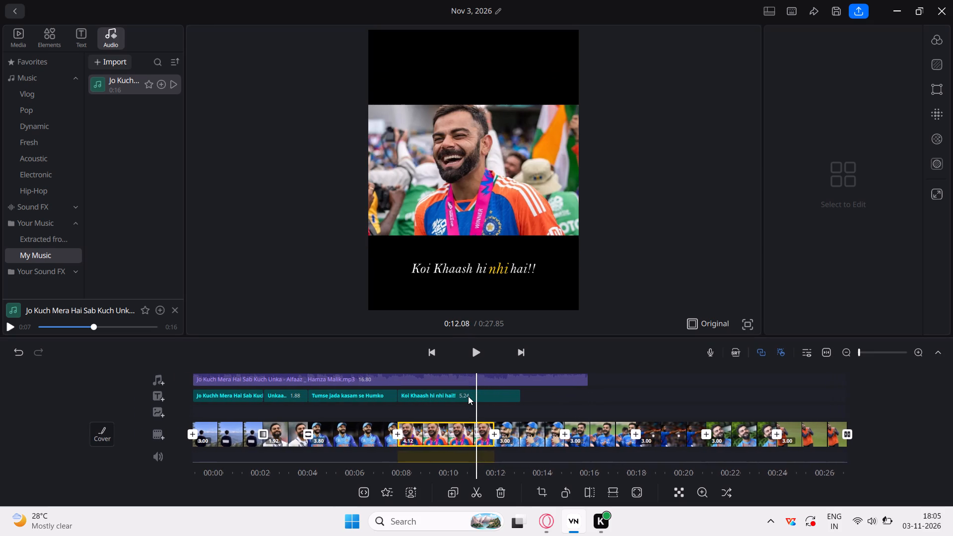
scroll(468, 396, "right", 3)
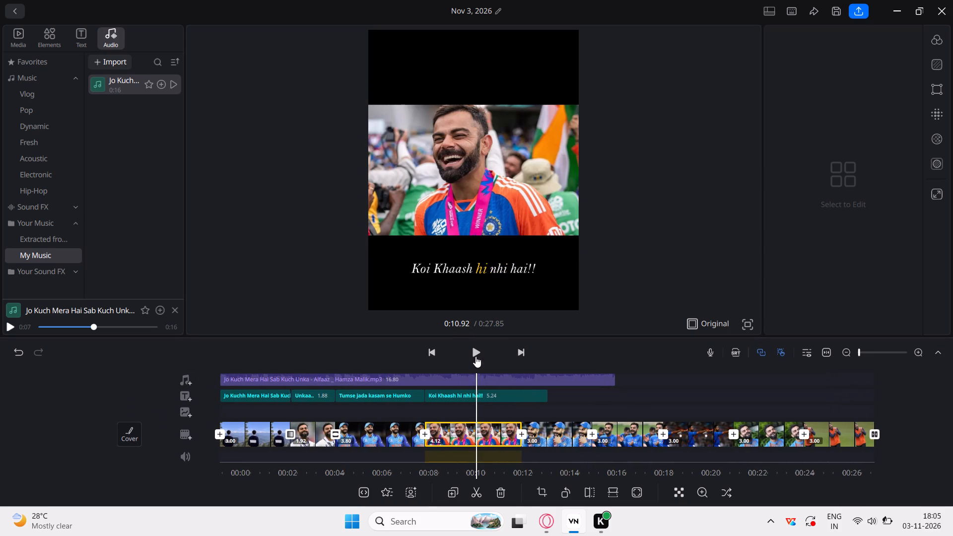
left_click(476, 355)
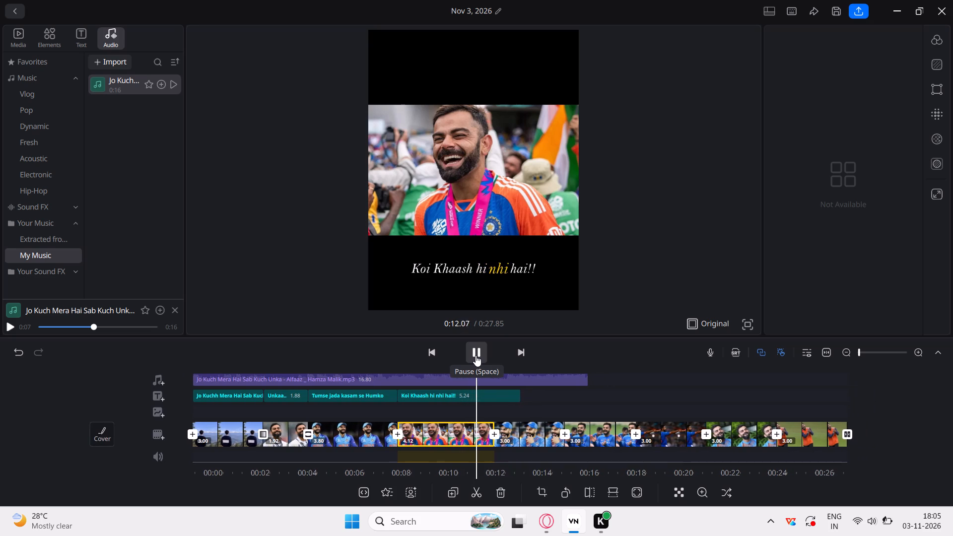
left_click(476, 355)
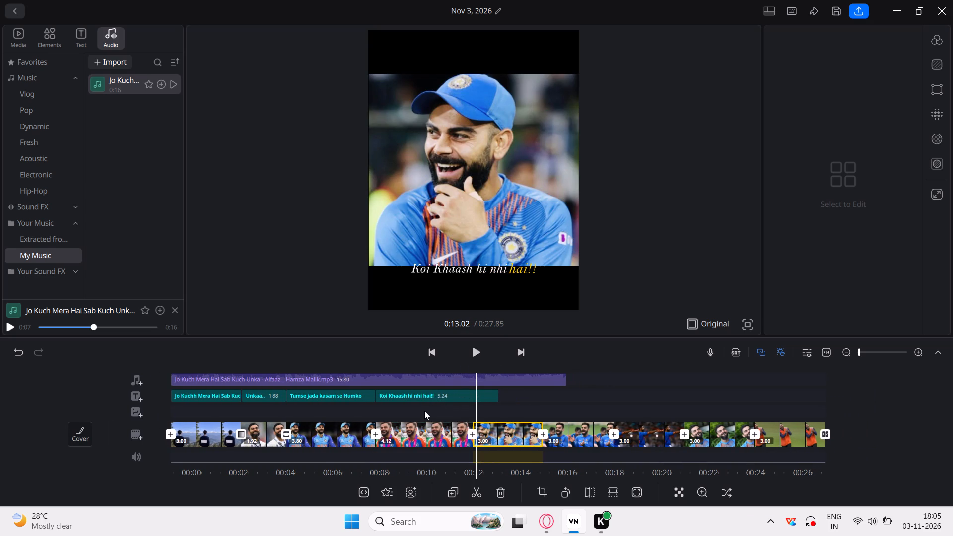
scroll(424, 411, "right", 8)
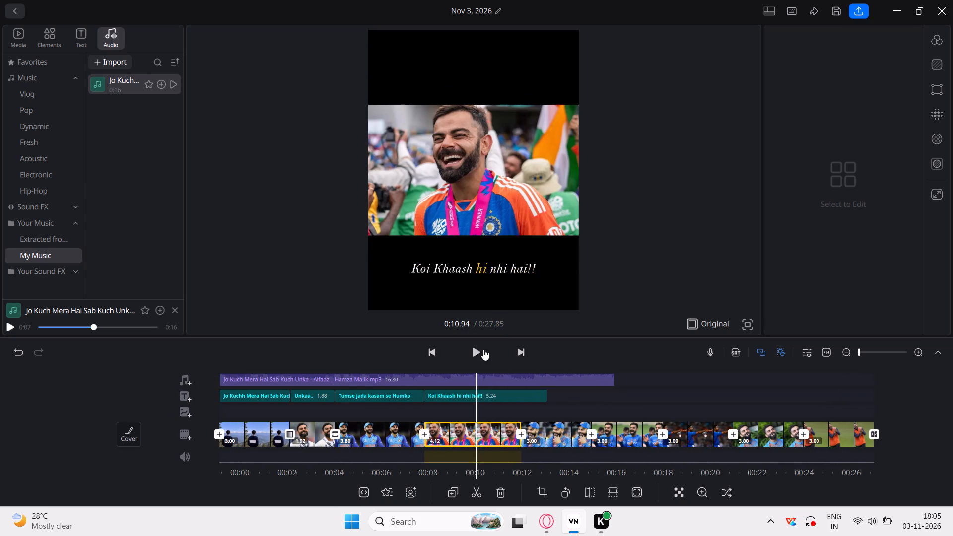
scroll(446, 398, "right", 4)
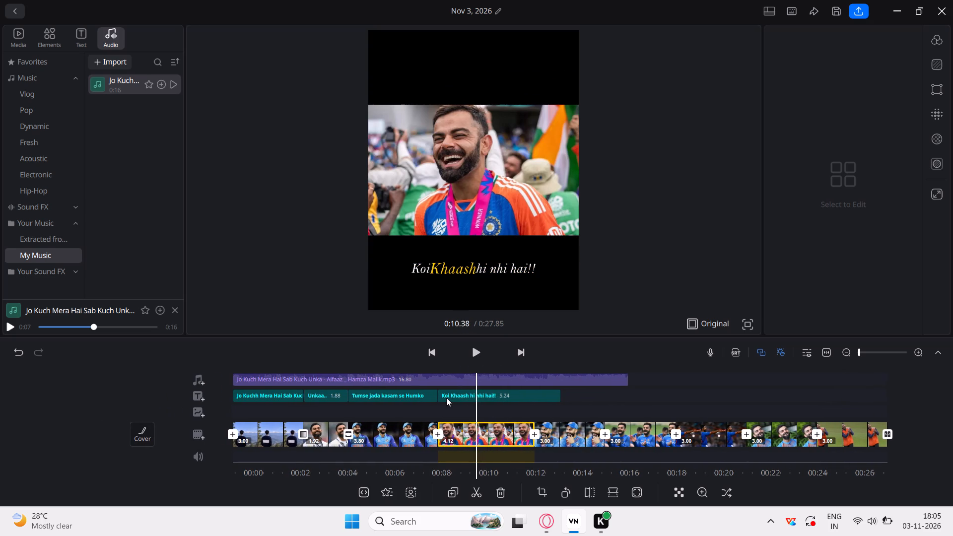
scroll(446, 398, "right", 1)
left_click(467, 354)
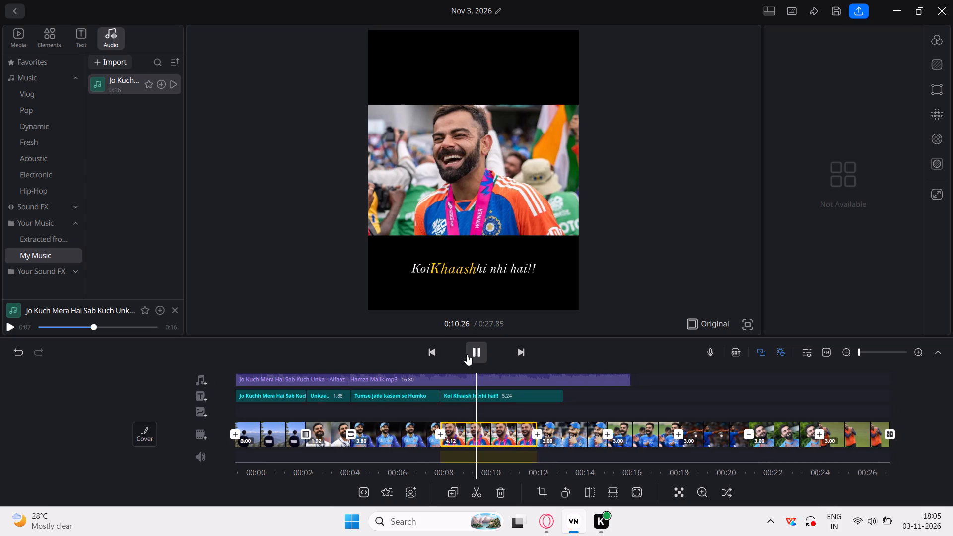
left_click(467, 354)
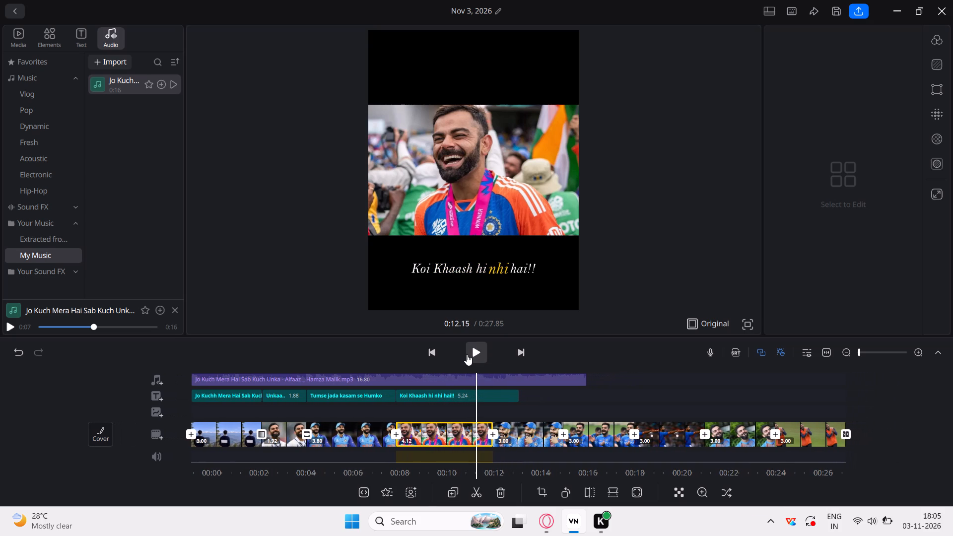
Shorten the "Koi Khaash hi nhi hai!!" caption to 3.27 seconds by trimming its end.
left_click(479, 392)
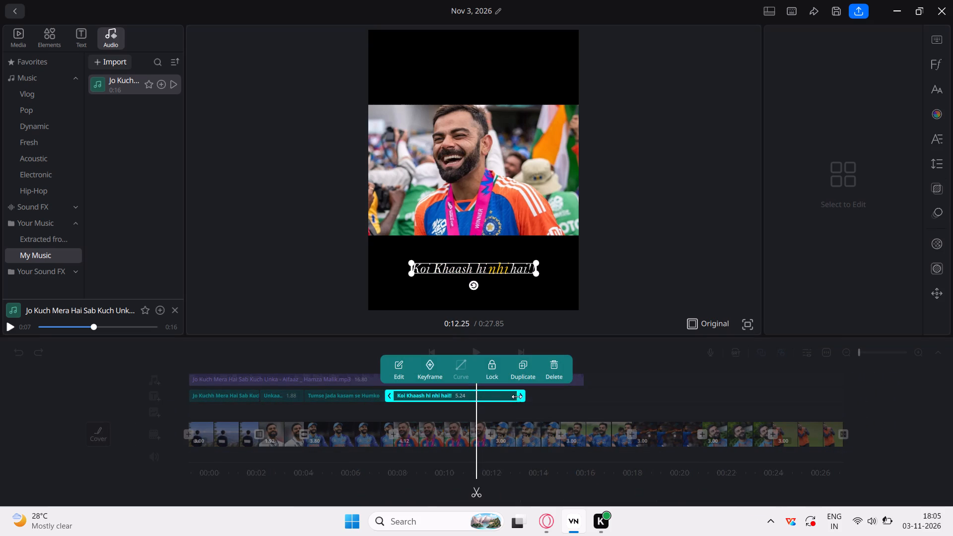
left_click_drag(517, 397, 464, 399)
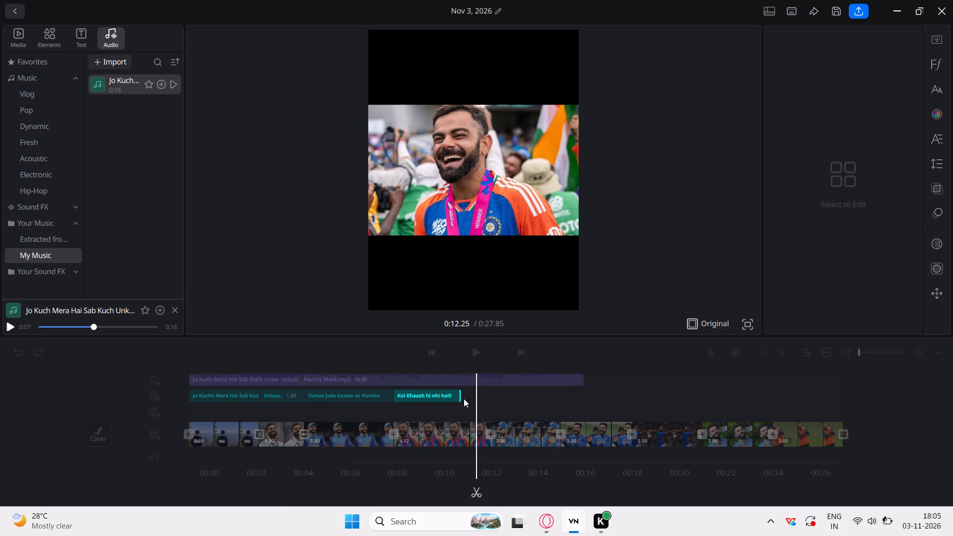
left_click_drag(464, 399, 471, 399)
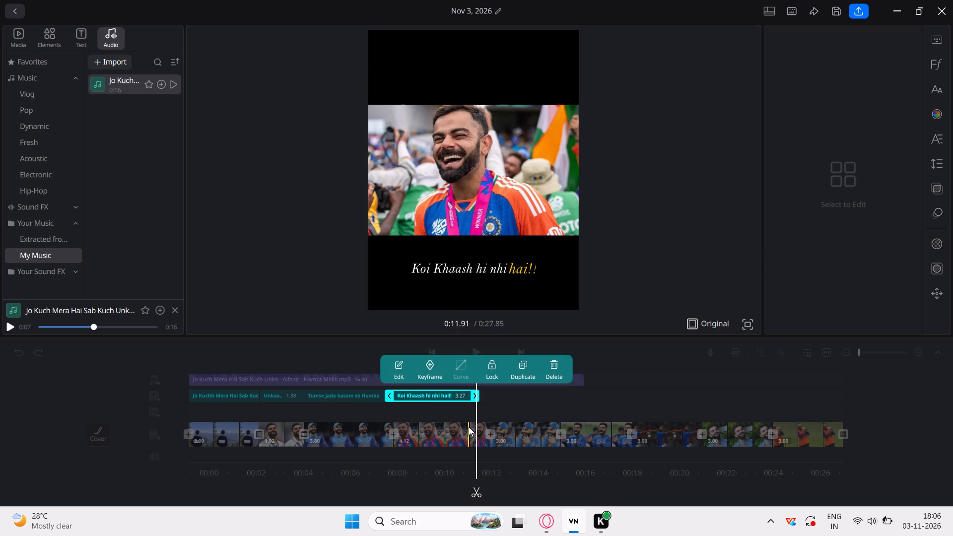
Trim the end of the fourth photo, with the orange jersey and medal ribbon, to 3.21 seconds to match the shortened caption.
left_click(467, 430)
left_click(480, 432)
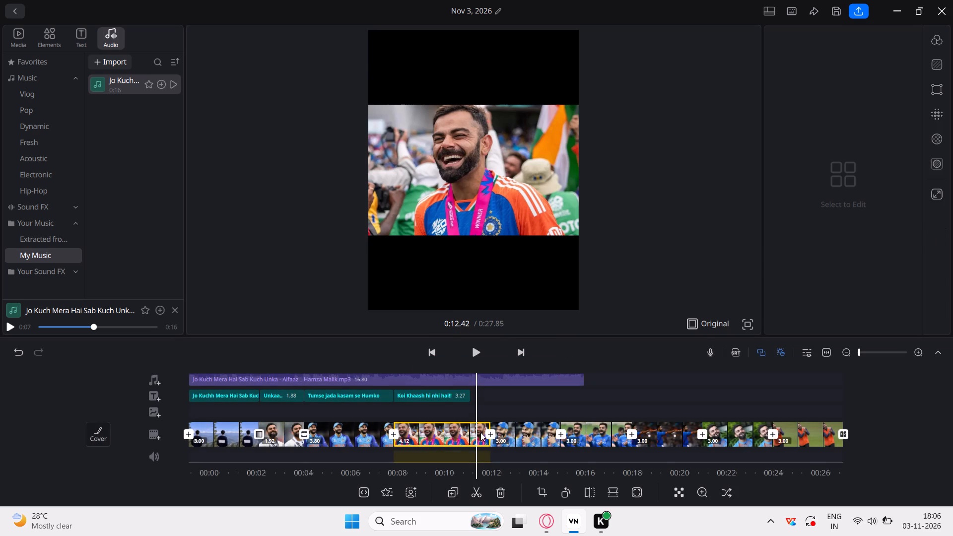
left_click_drag(494, 432, 481, 433)
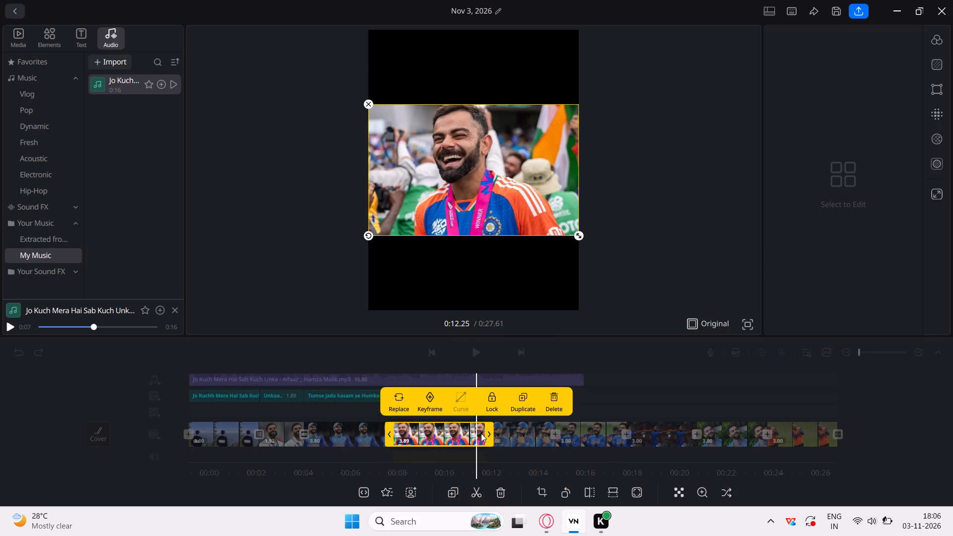
left_click_drag(481, 433, 473, 434)
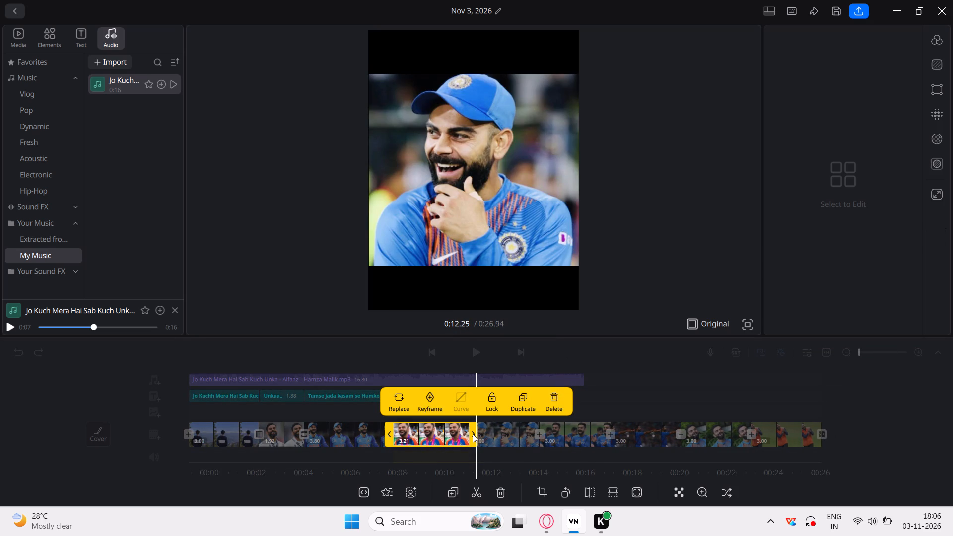
left_click(567, 346)
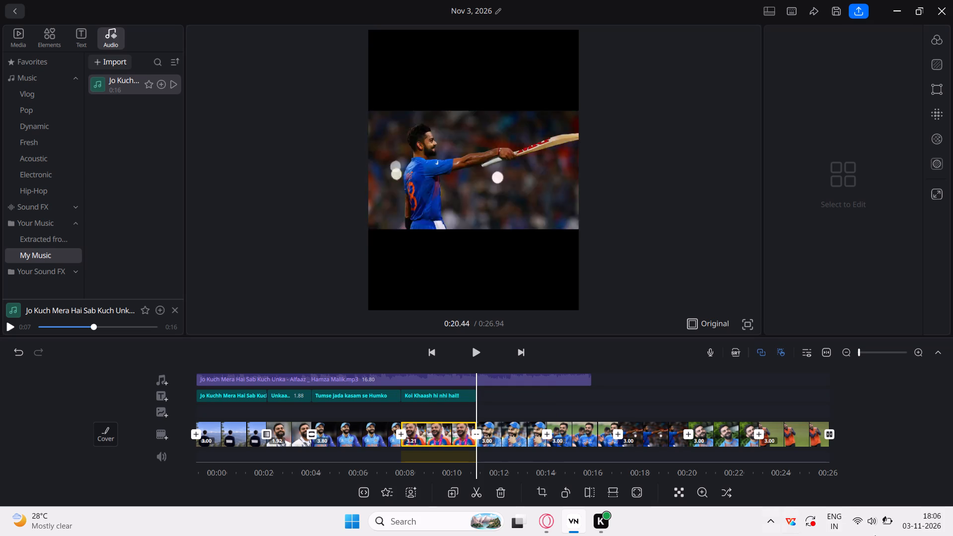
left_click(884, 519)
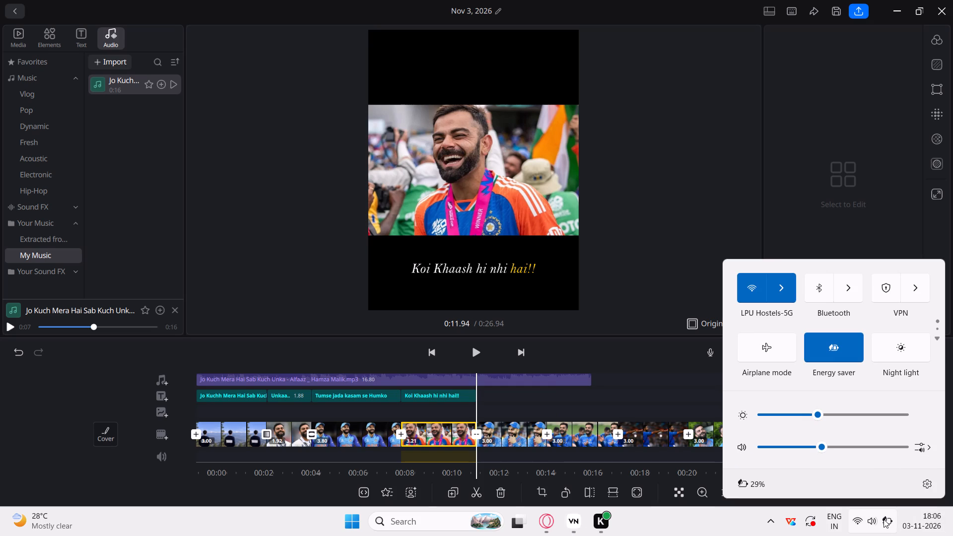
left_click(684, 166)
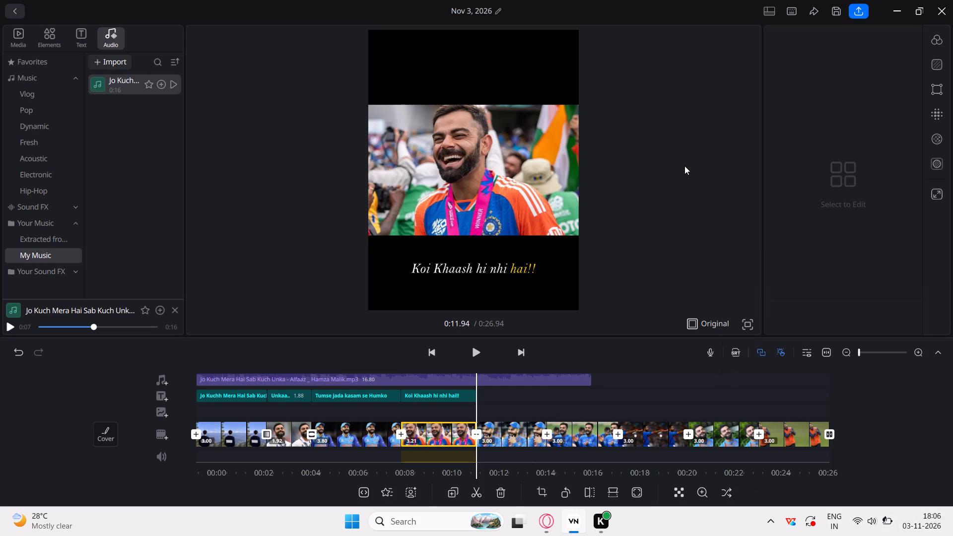
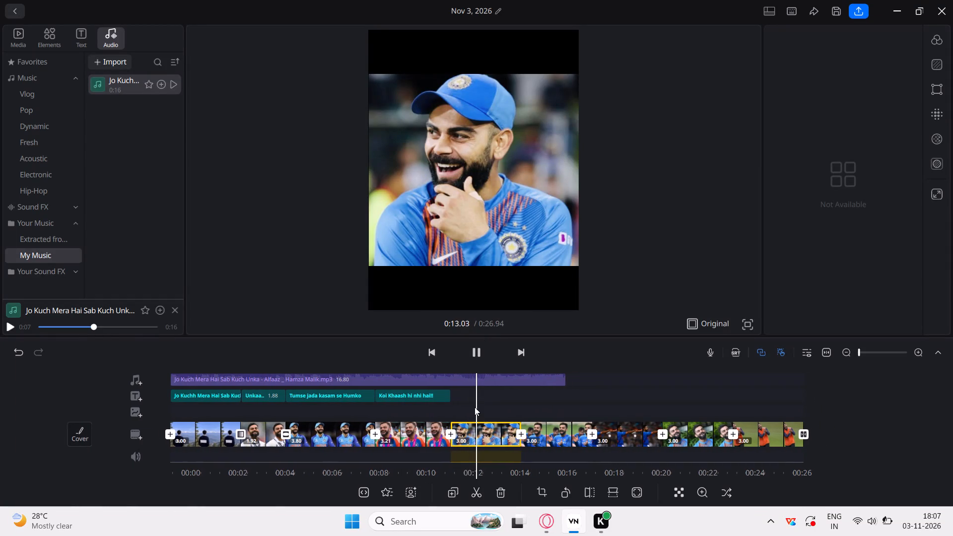
Replay the slideshow from the beginning through the third photo to check the captions against the song.
scroll(477, 403, "right", 6)
scroll(477, 403, "right", 20)
scroll(477, 403, "right", 3)
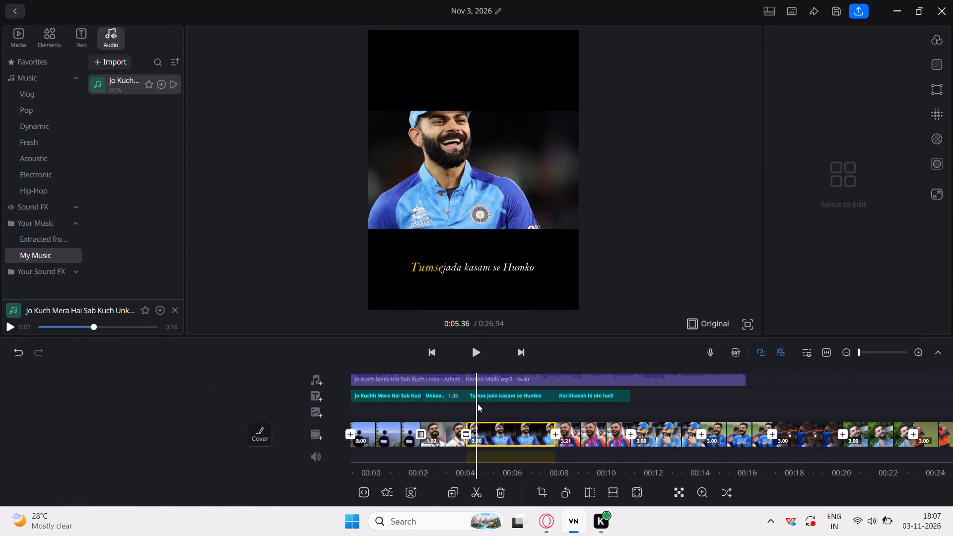
scroll(477, 403, "right", 12)
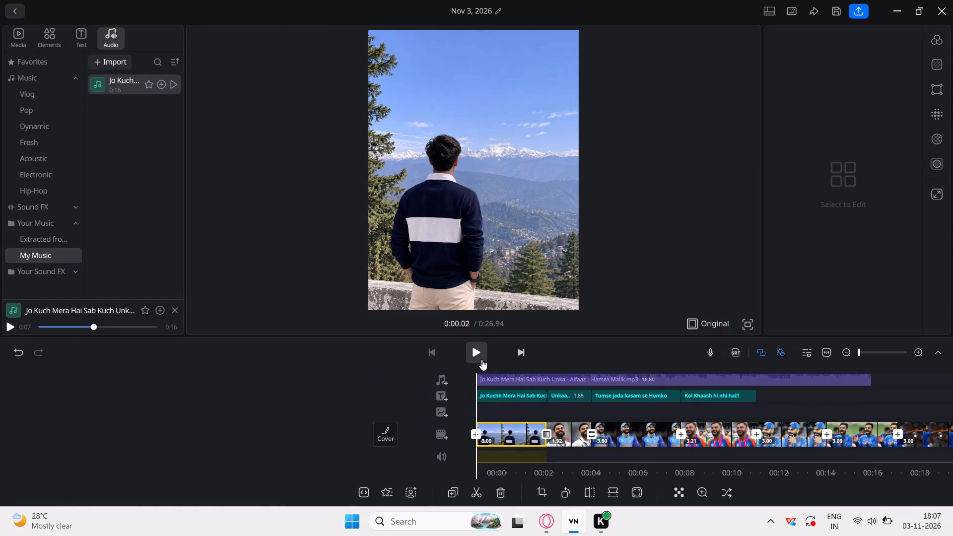
left_click(473, 351)
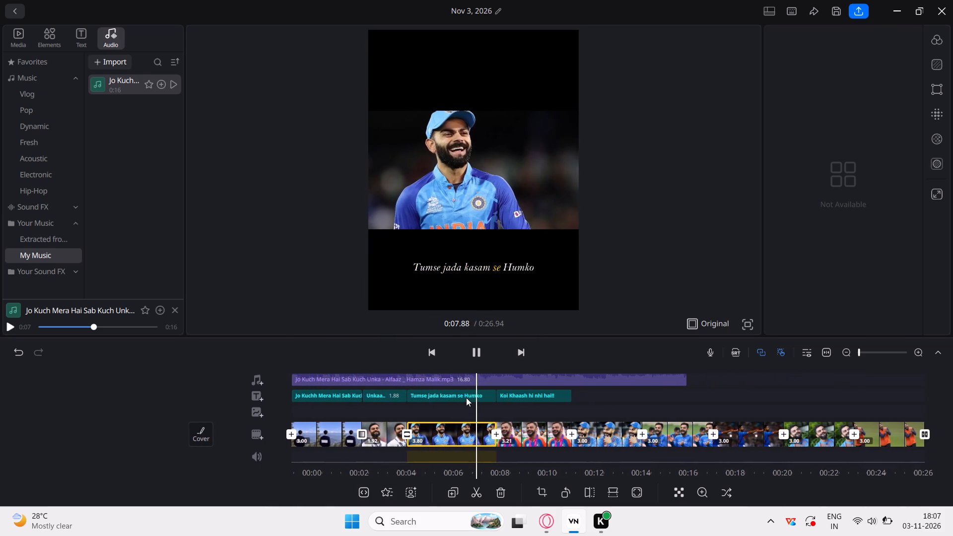
Move the "Tumse jada kasam se Humko" caption from below the photo into the black area above it.
scroll(466, 398, "right", 12)
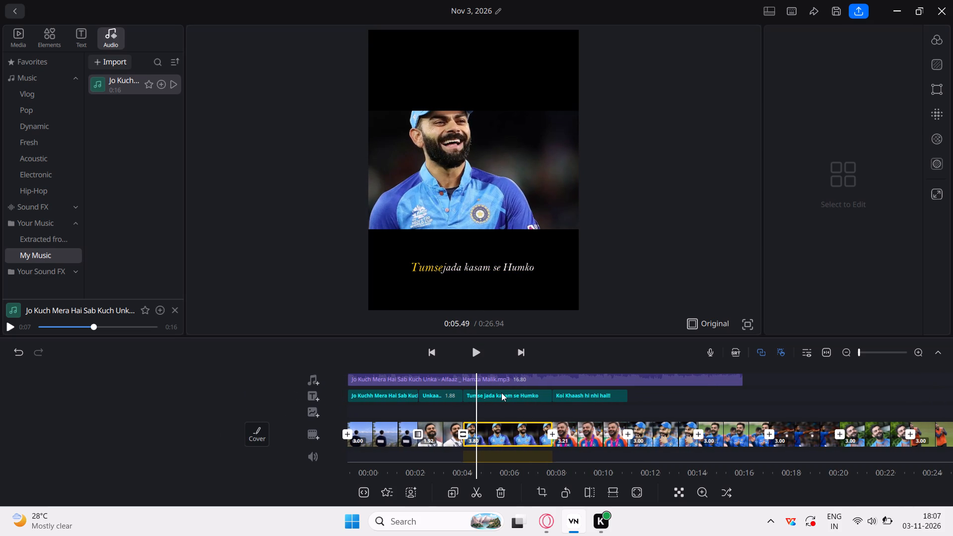
left_click(501, 393)
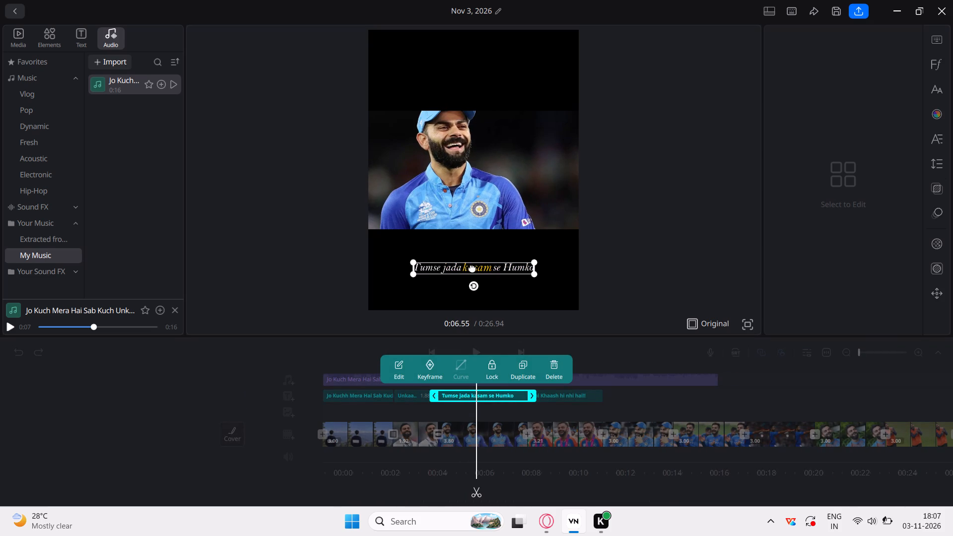
left_click_drag(472, 268, 467, 165)
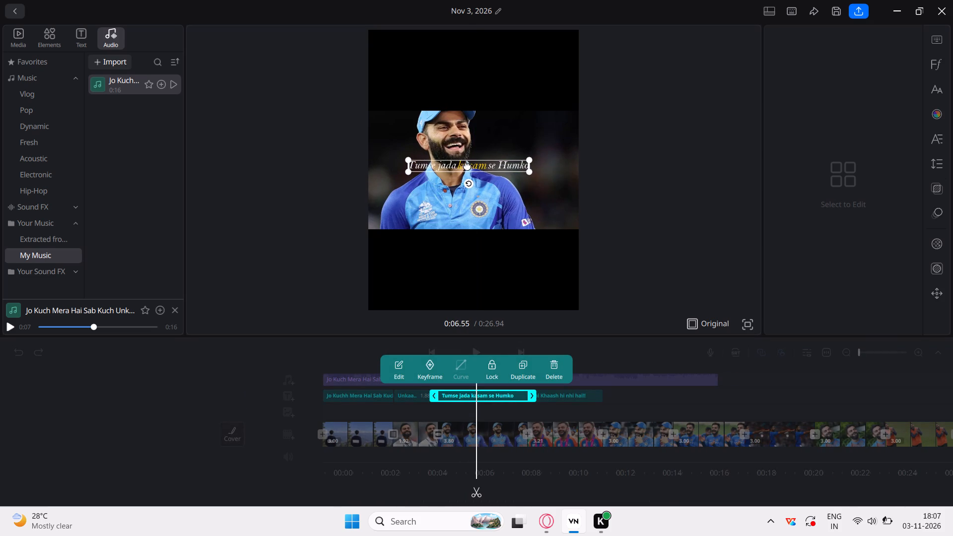
left_click_drag(467, 165, 516, 152)
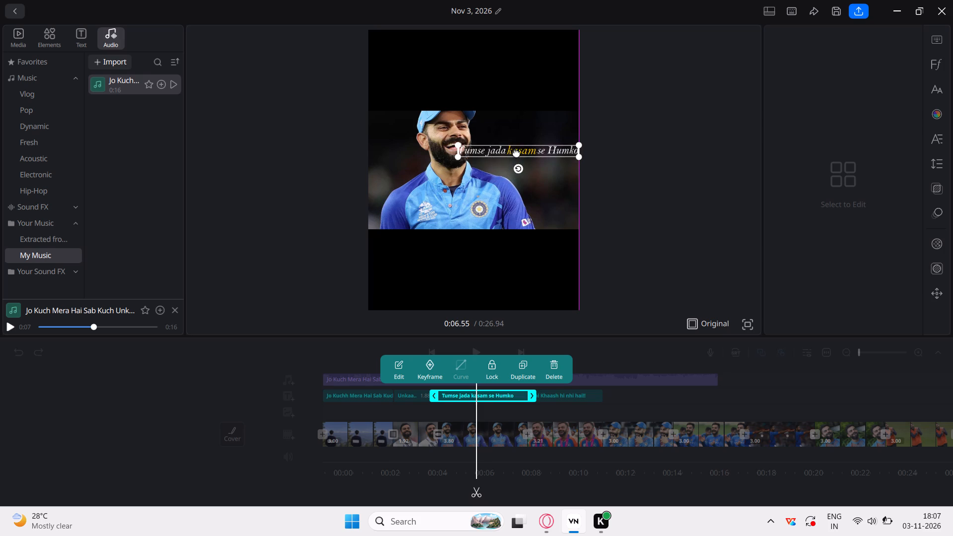
left_click_drag(516, 152, 520, 166)
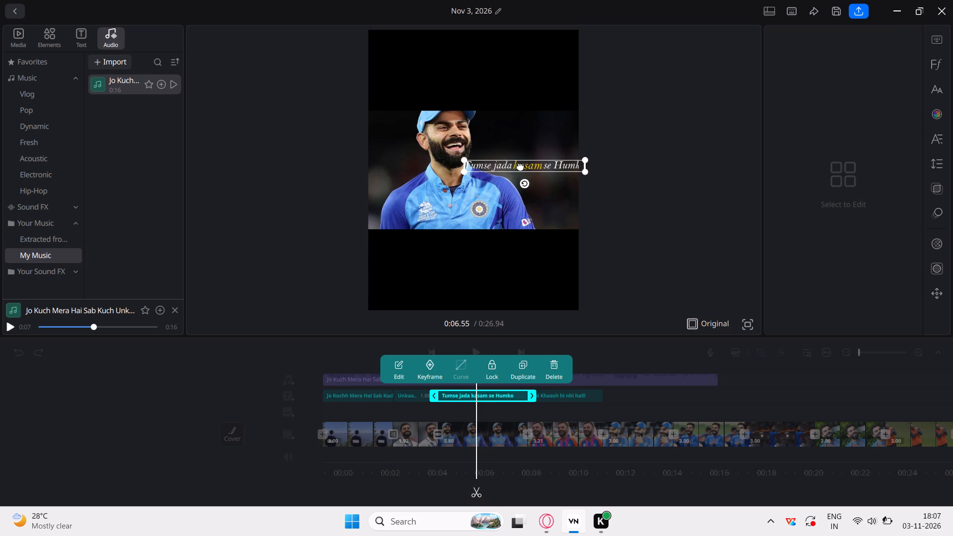
left_click_drag(520, 166, 469, 92)
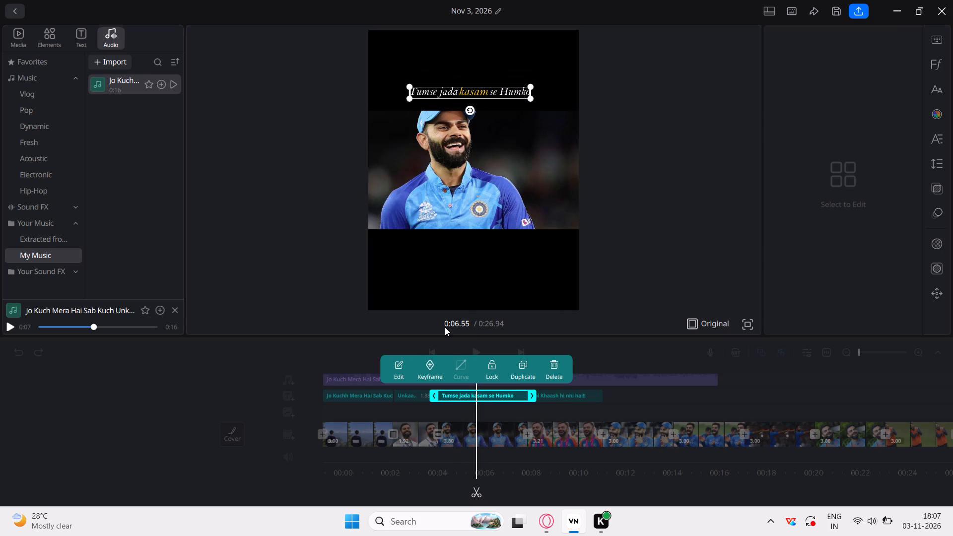
Move the "Koi Khaash hi nhi hai!!" caption up onto the lower part of the orange jersey photo.
key("space")
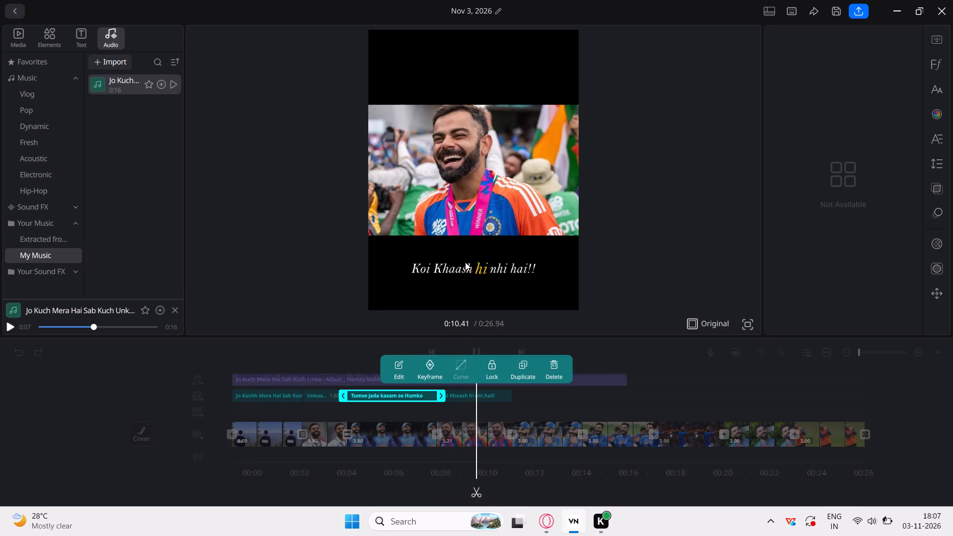
left_click(465, 262)
left_click(428, 388)
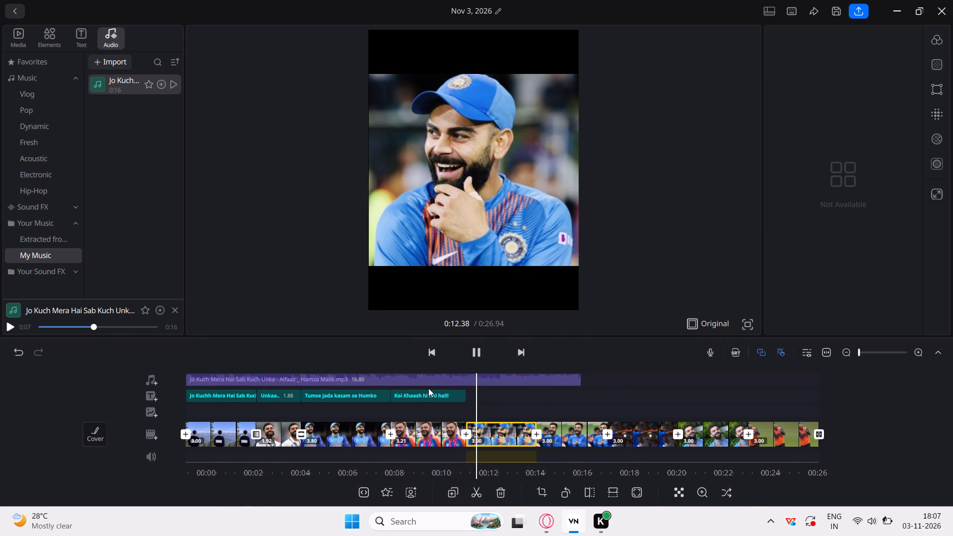
left_click(420, 391)
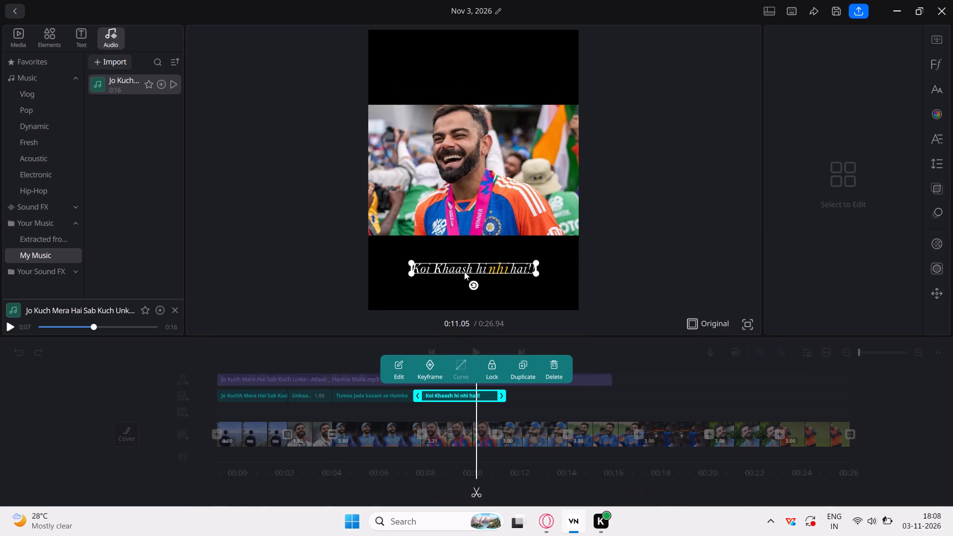
left_click_drag(459, 268, 468, 183)
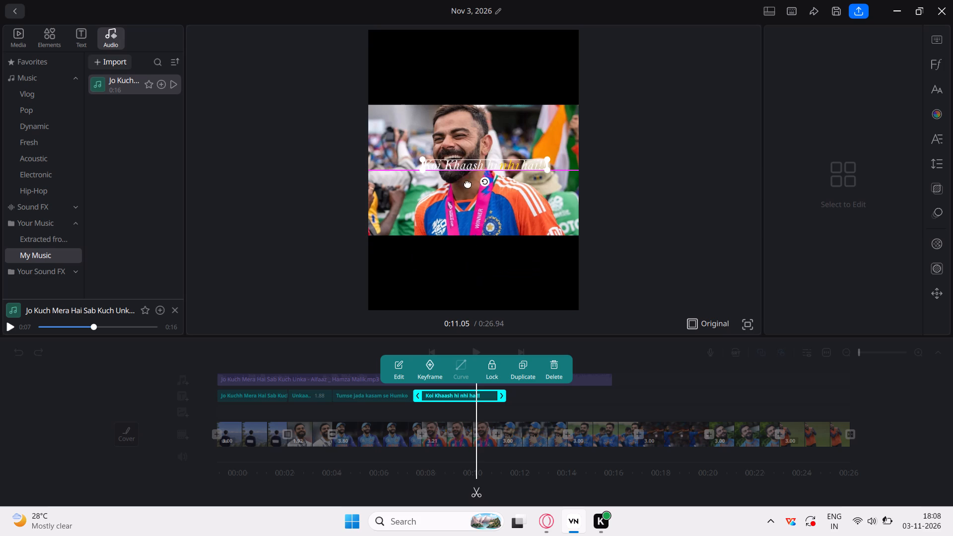
left_click_drag(468, 183, 461, 205)
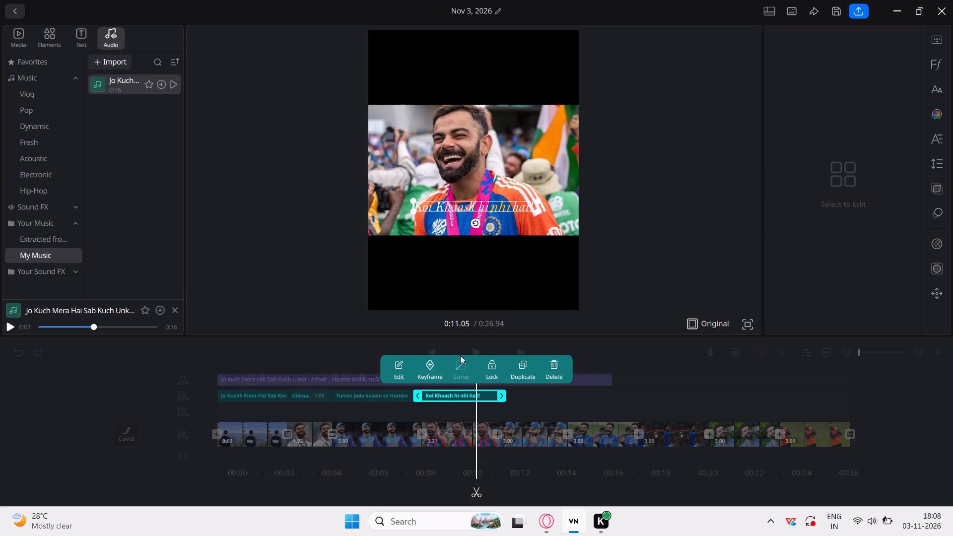
Replay from the "Tumse jada kasam se Humko" caption into the fifth photo to check the captions and hear the following lyric.
left_click(380, 400)
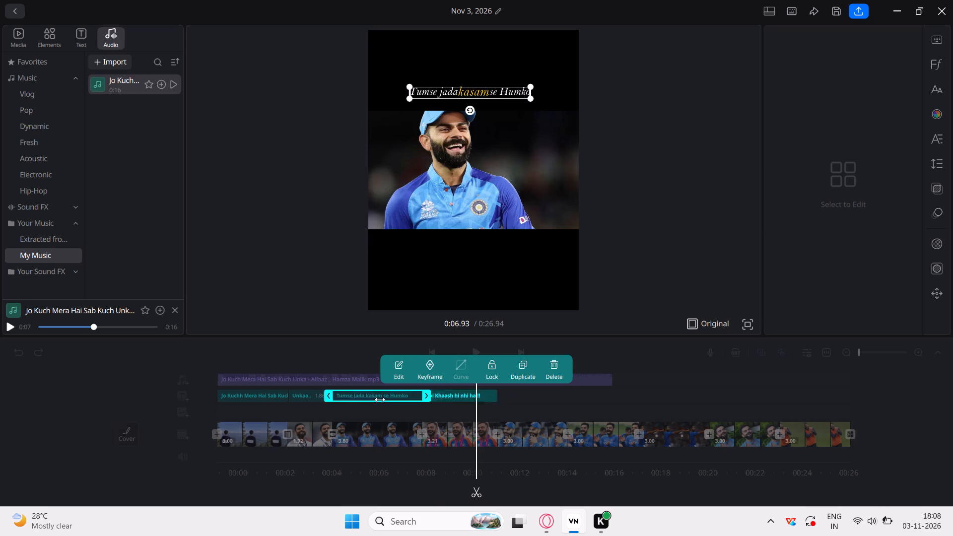
key("space")
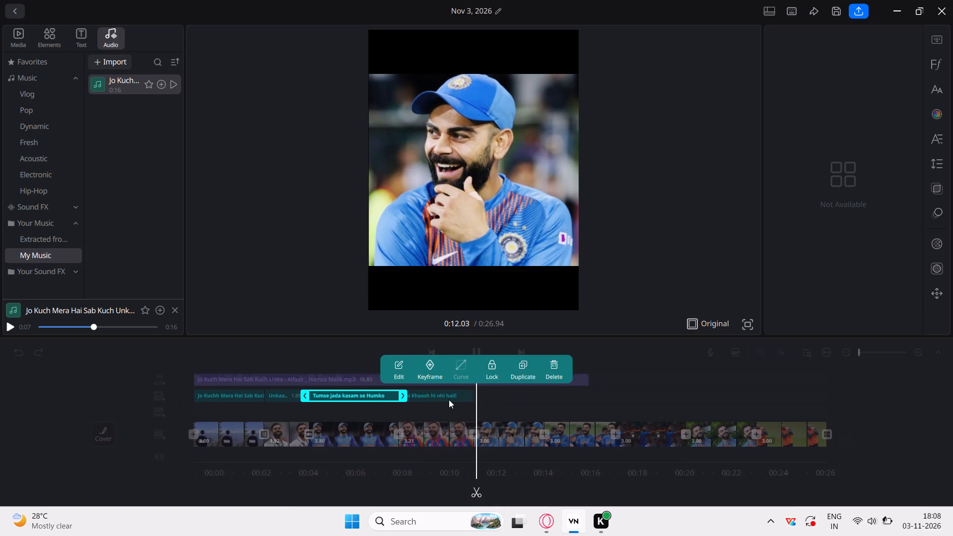
key("space")
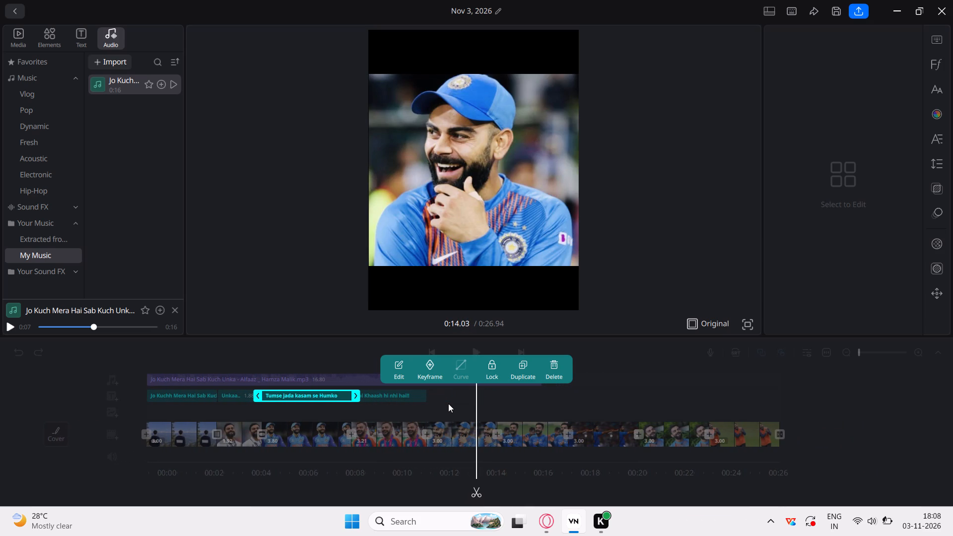
left_click(439, 400)
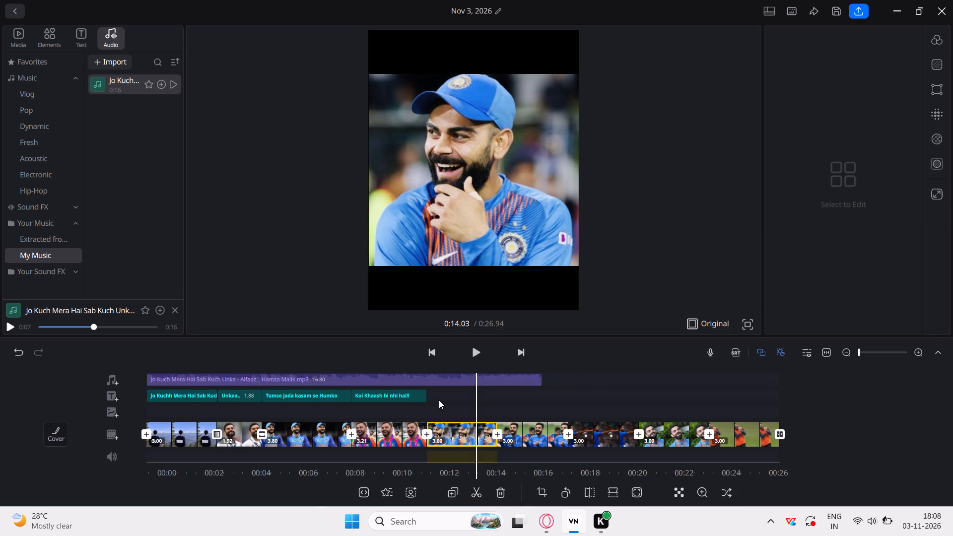
left_click(440, 397)
Add a new text caption reading "Khayaal h bada" over the fifth photo, with the blue cap and hand on chin.
left_click(108, 395)
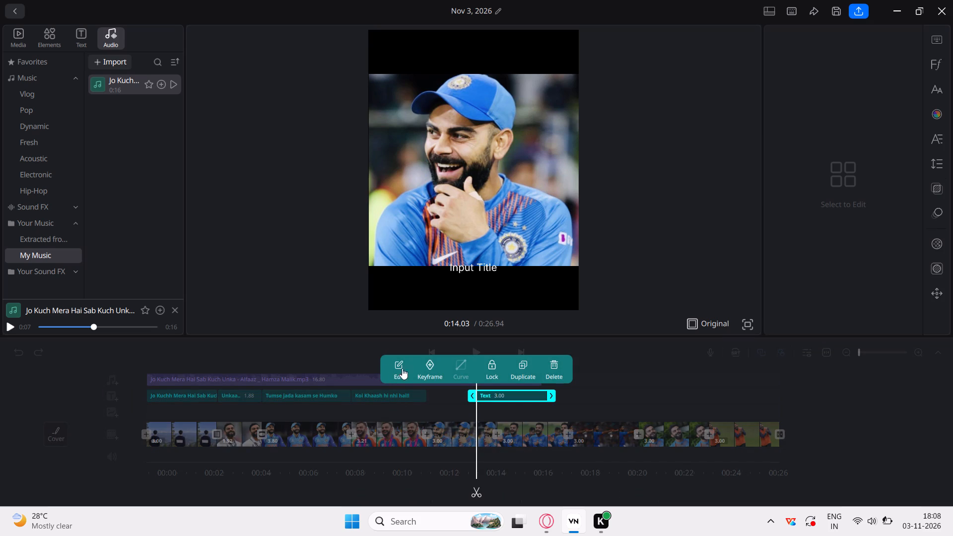
left_click(401, 368)
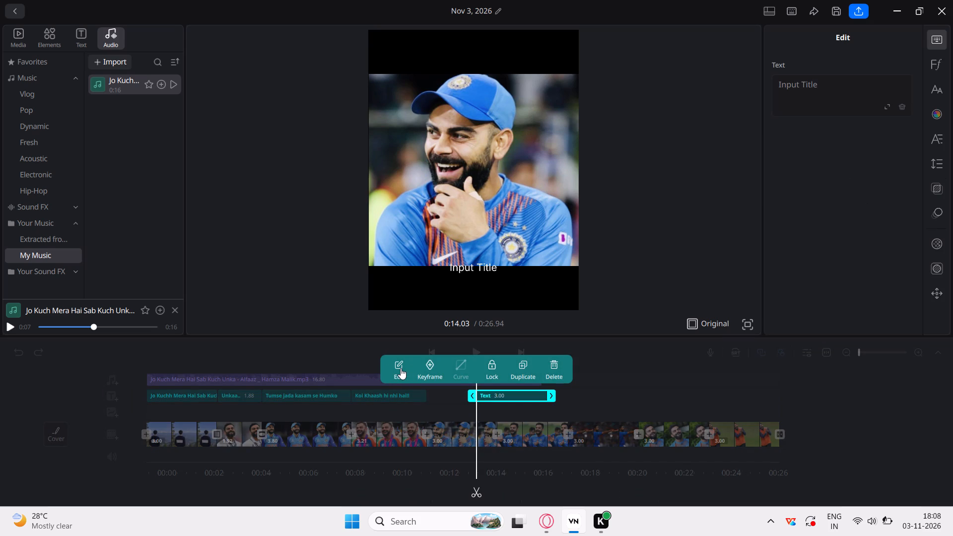
left_click(789, 91)
key("shift+k")
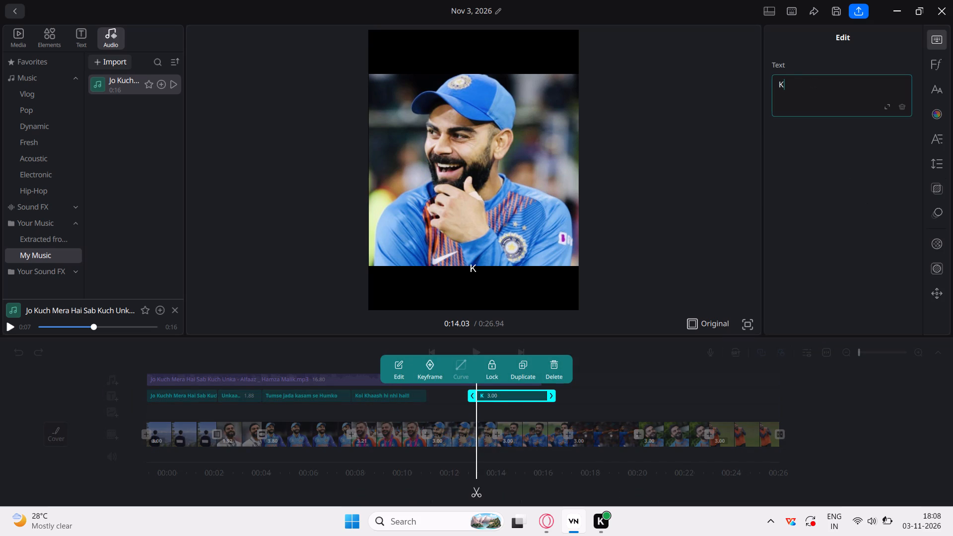
type("hayaa")
type("l h bada")
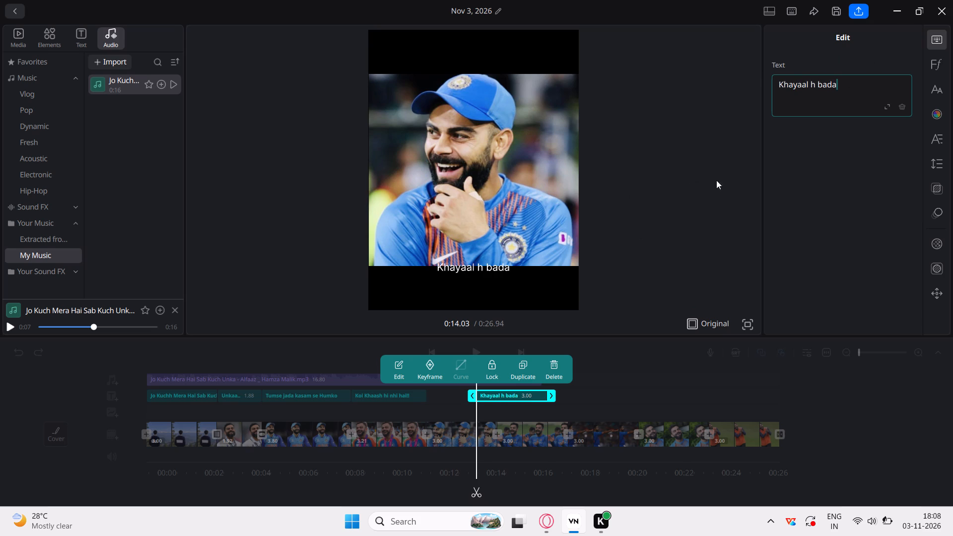
Style the "Khayaal h bada" caption in Bell MT Italic, slightly larger, with the Active caption animation that enlarges each word in yellow.
left_click(398, 364)
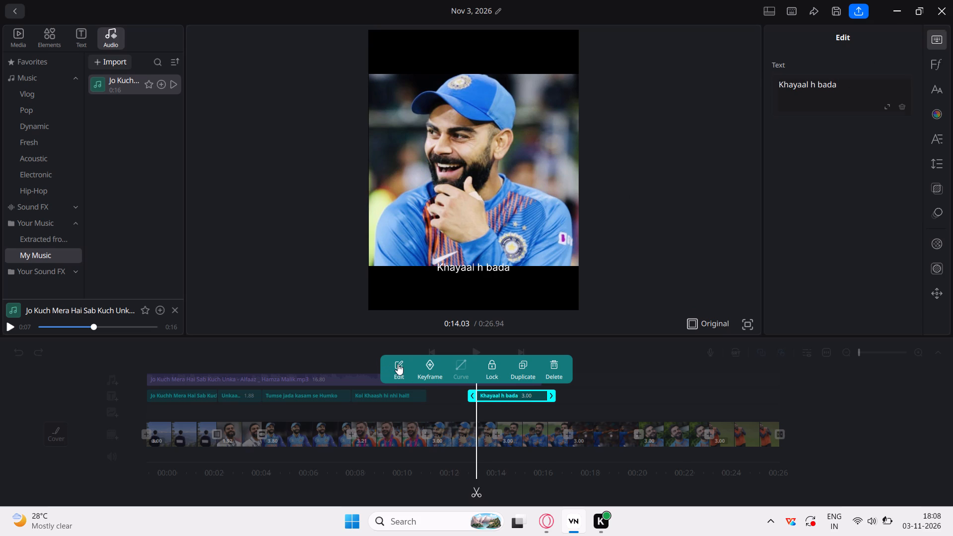
left_click(939, 68)
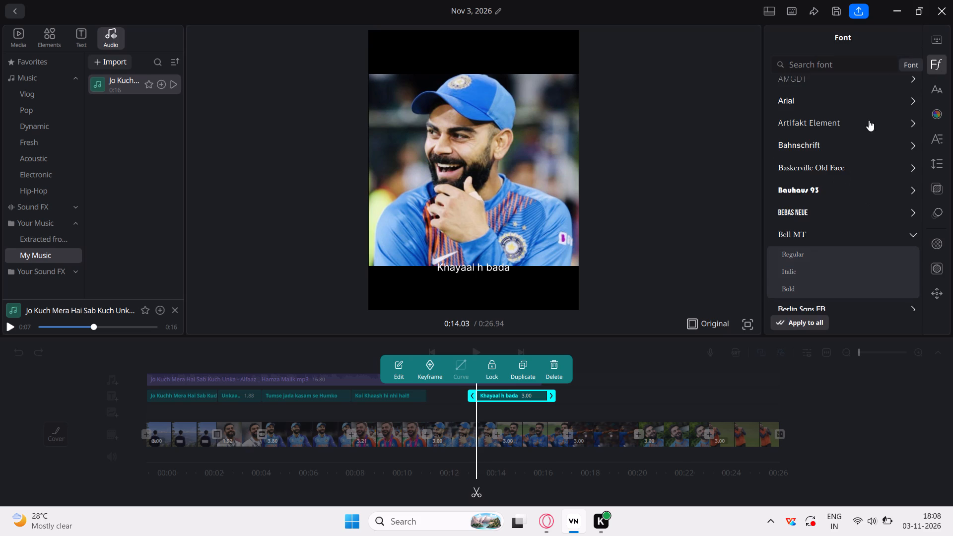
left_click(806, 276)
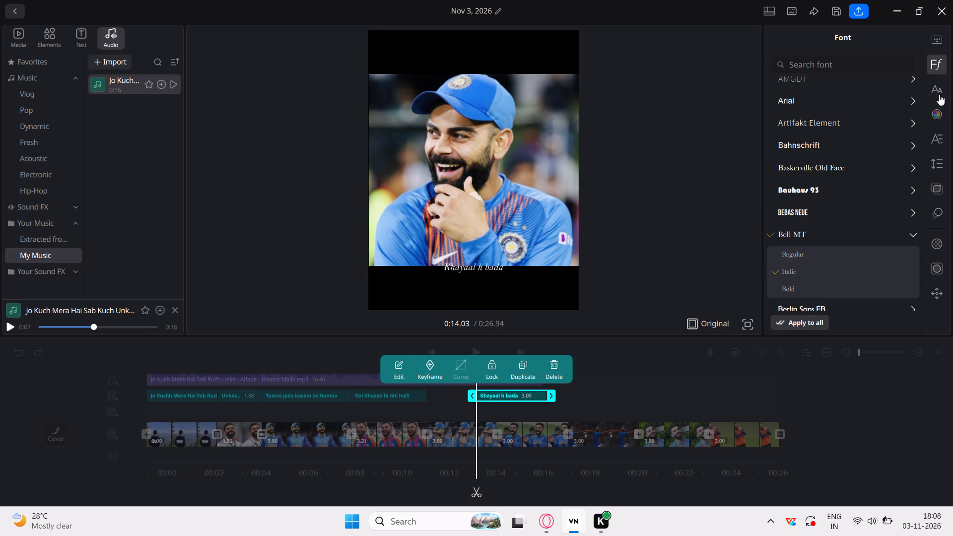
left_click(939, 92)
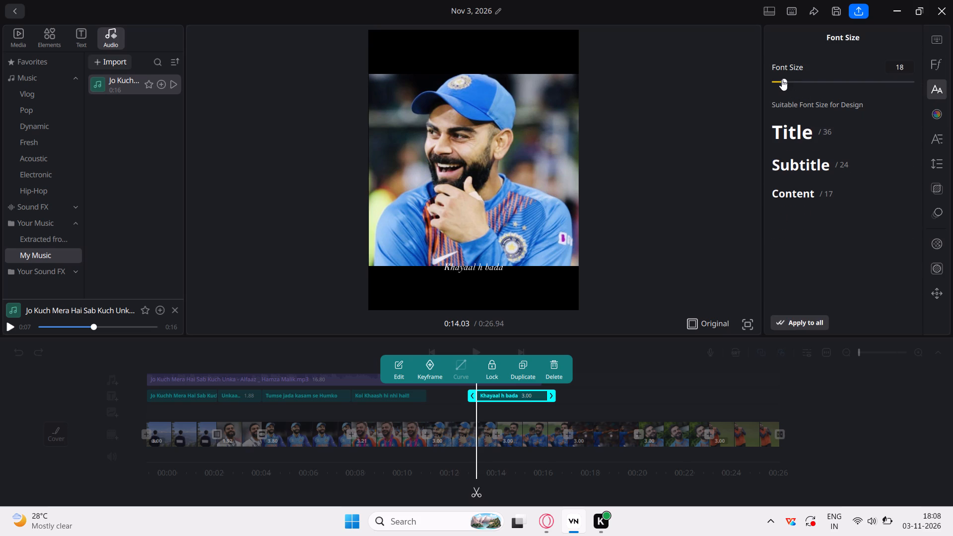
left_click_drag(782, 79, 788, 80)
left_click(943, 111)
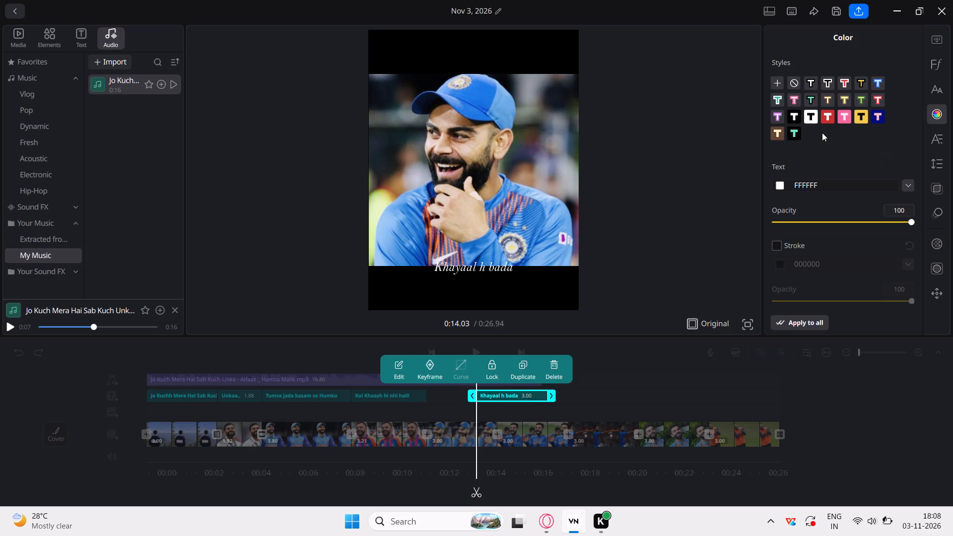
left_click(939, 235)
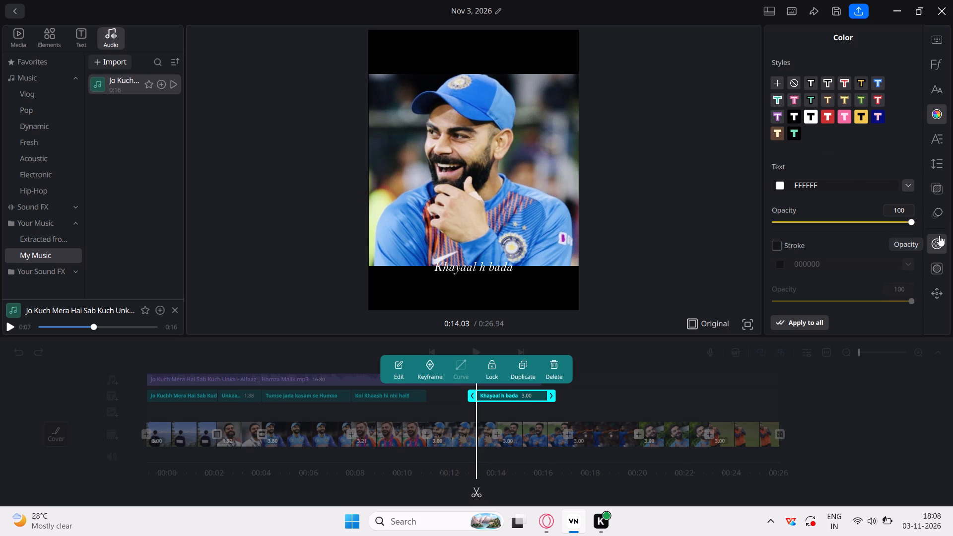
left_click(936, 208)
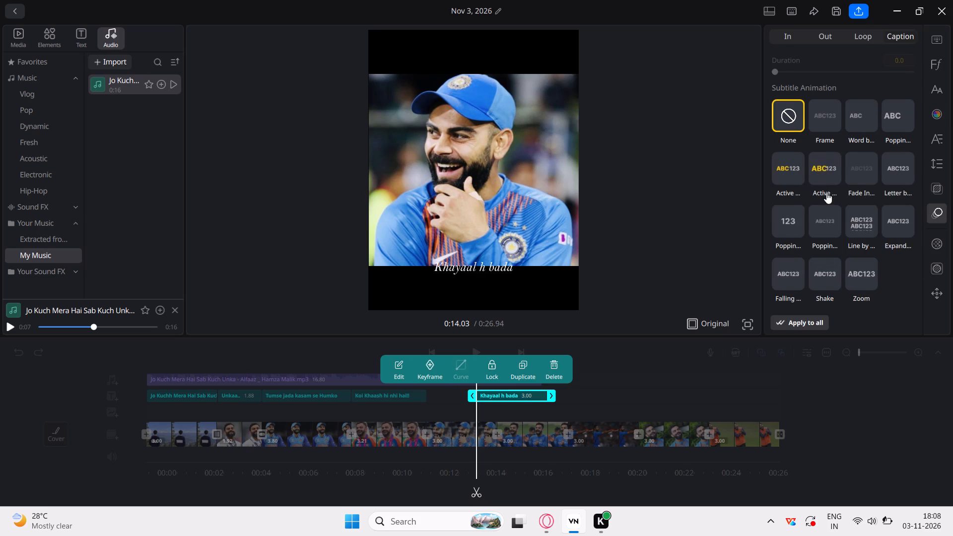
left_click(827, 177)
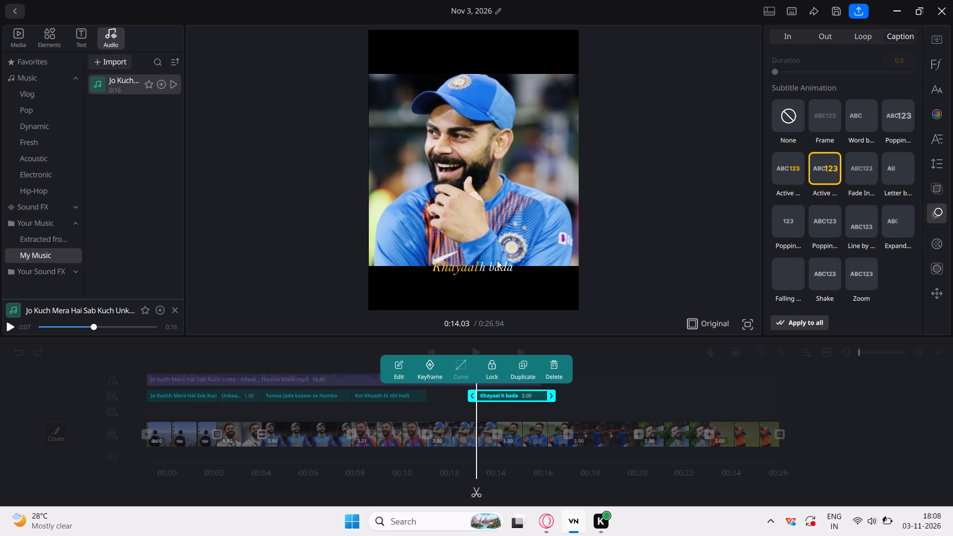
Shift the "Khayaal h bada" caption earlier on the timeline so it follows "Koi Khaash hi nhi hai!!" and lines up with the fifth photo.
left_click_drag(482, 264, 514, 391)
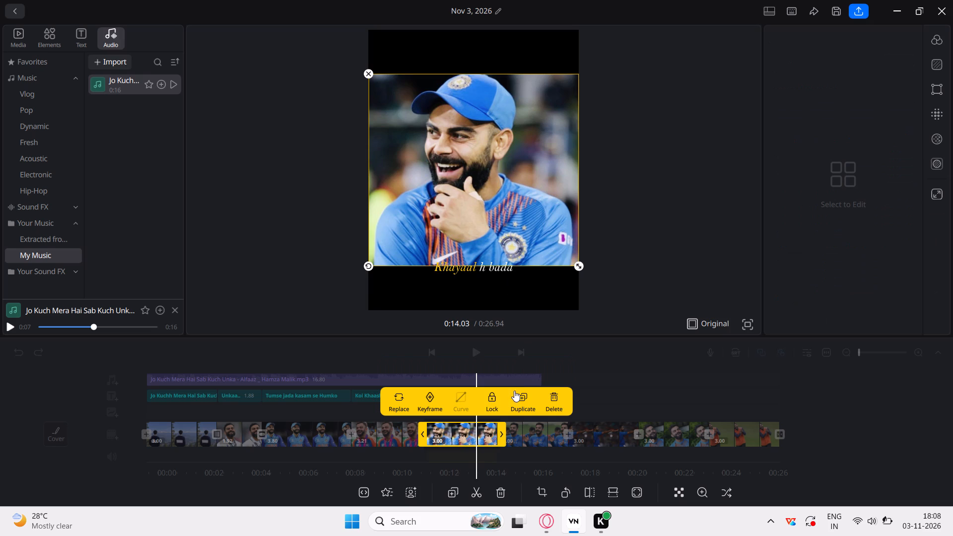
left_click_drag(514, 391, 495, 281)
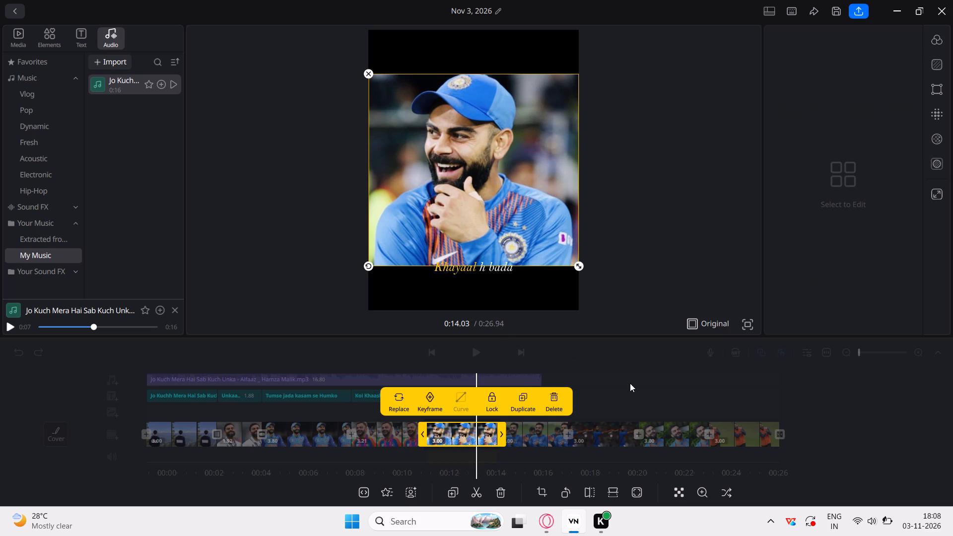
left_click(630, 383)
left_click(515, 396)
left_click_drag(515, 396, 489, 396)
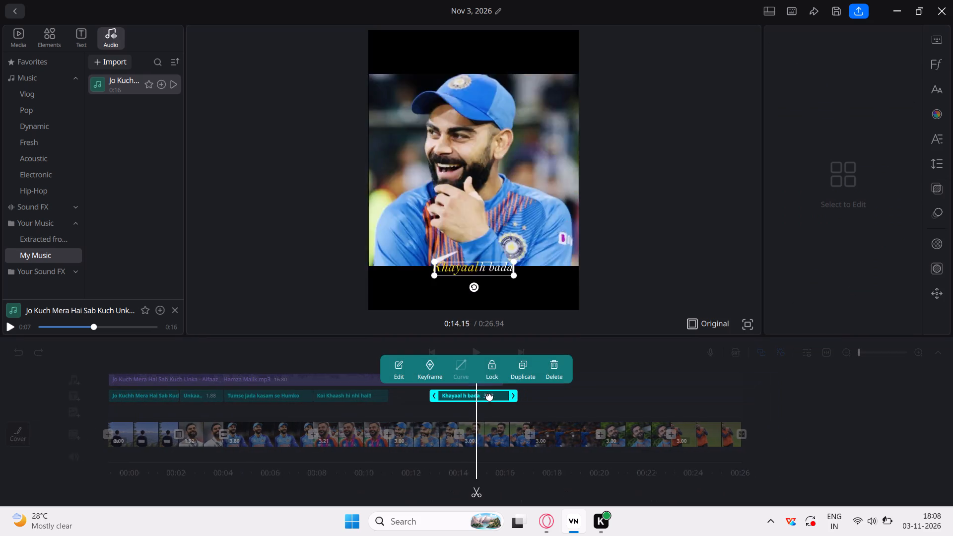
left_click_drag(489, 396, 480, 398)
left_click_drag(480, 398, 436, 403)
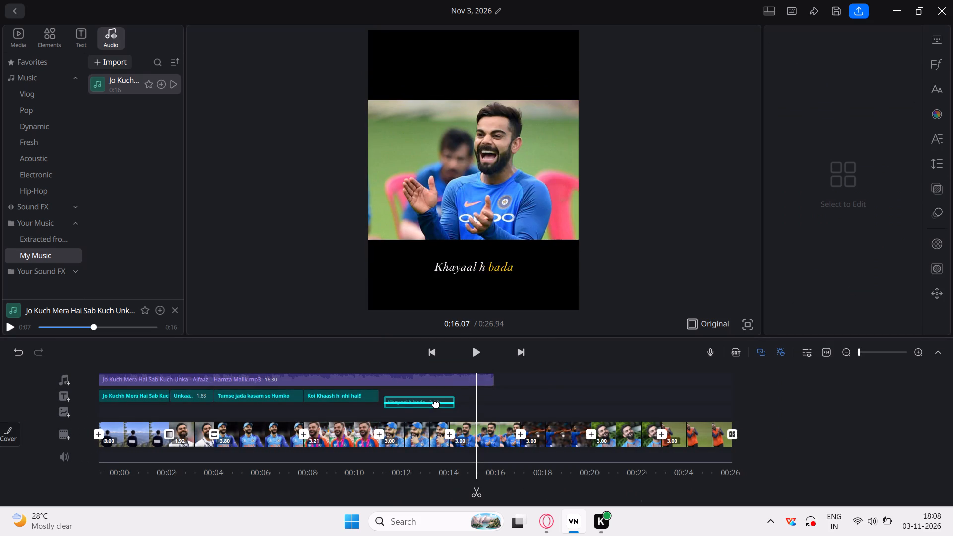
left_click_drag(436, 403, 434, 400)
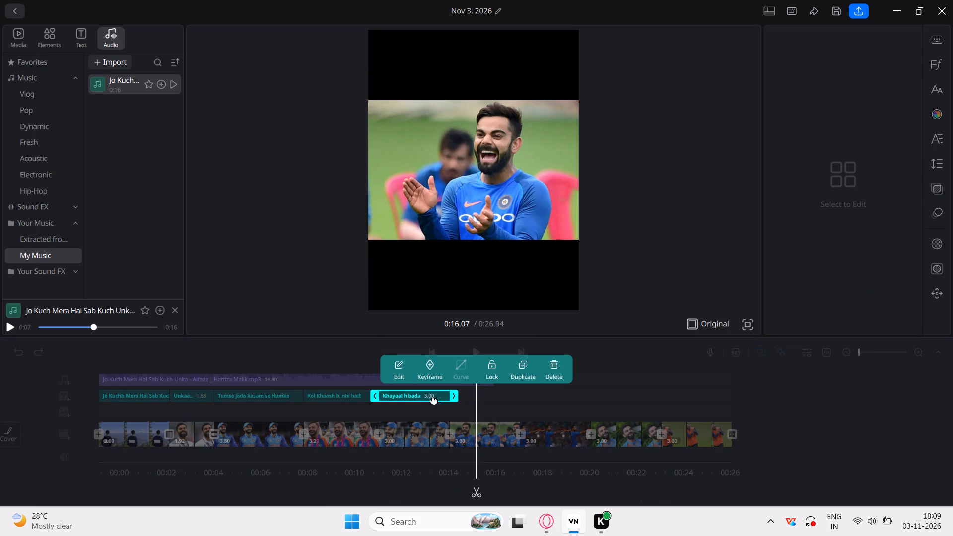
left_click(409, 392)
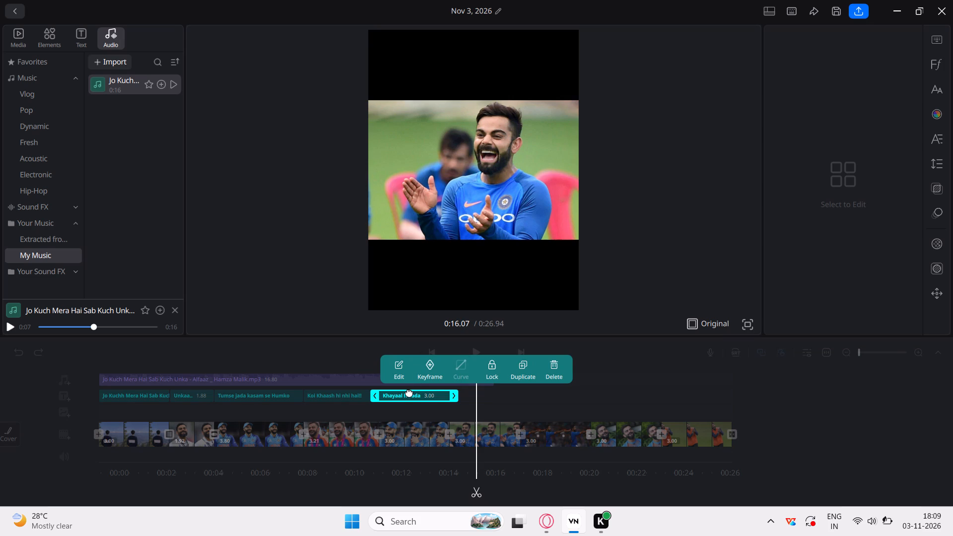
left_click(412, 396)
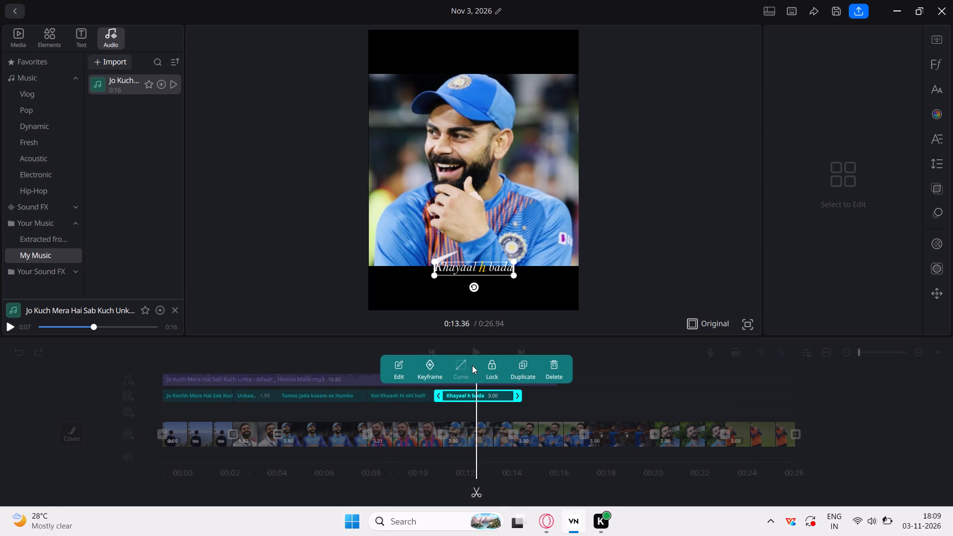
Reposition the "Khayaal h bada" caption onto the fifth photo, over the blue jersey's shoulder beside the beard.
left_click_drag(470, 272, 515, 196)
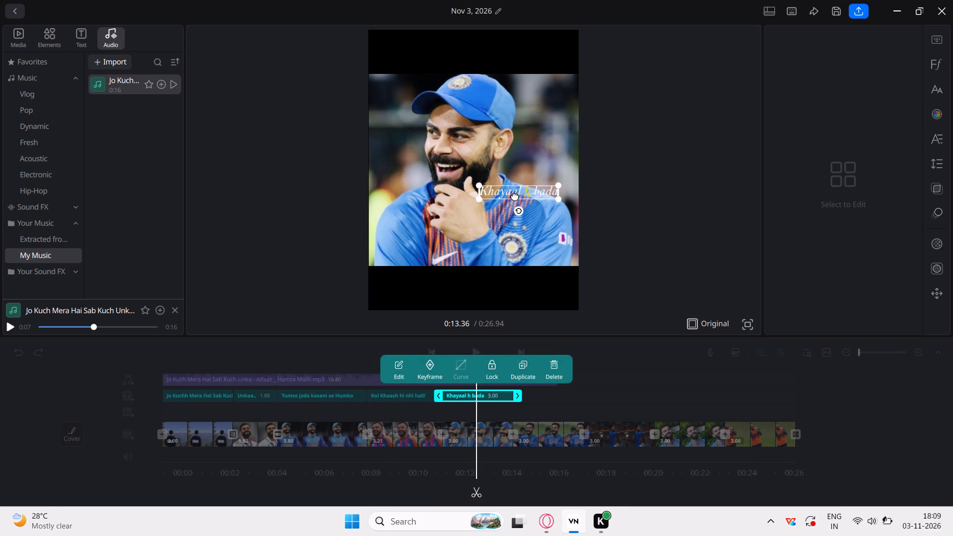
left_click_drag(515, 196, 512, 106)
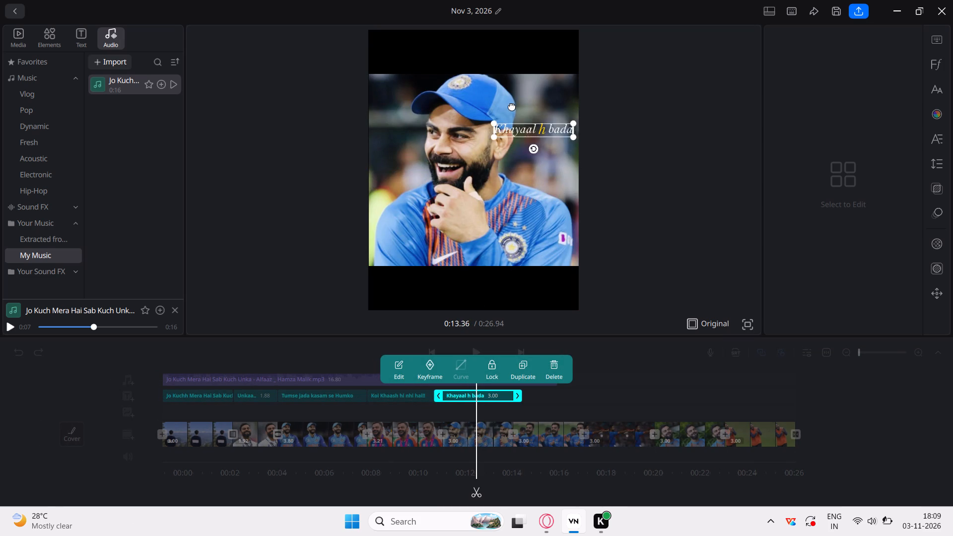
left_click_drag(512, 106, 444, 159)
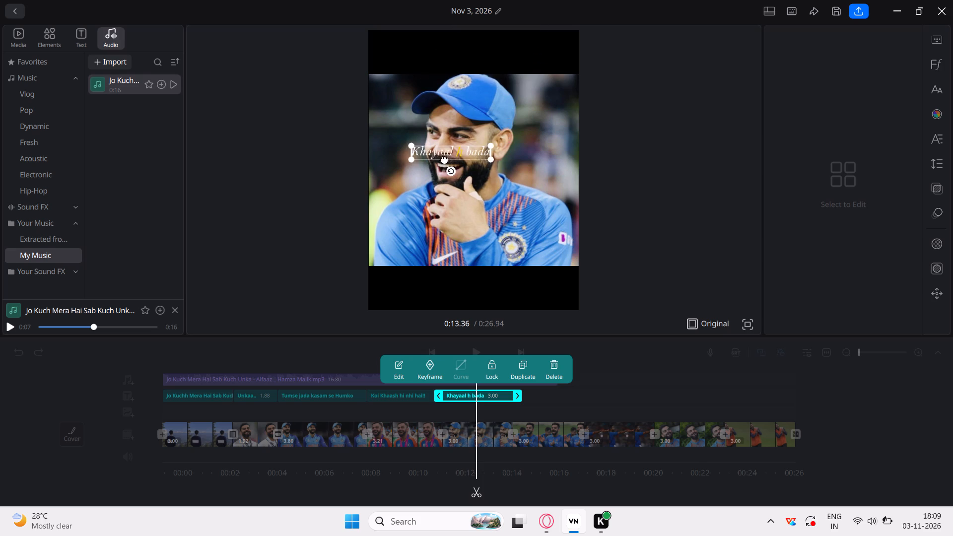
left_click_drag(444, 159, 469, 182)
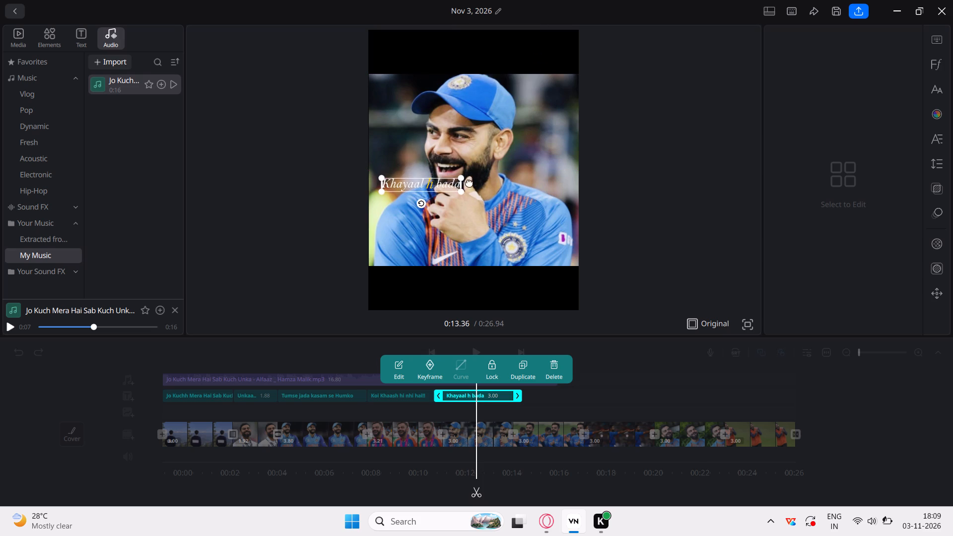
left_click_drag(469, 182, 526, 190)
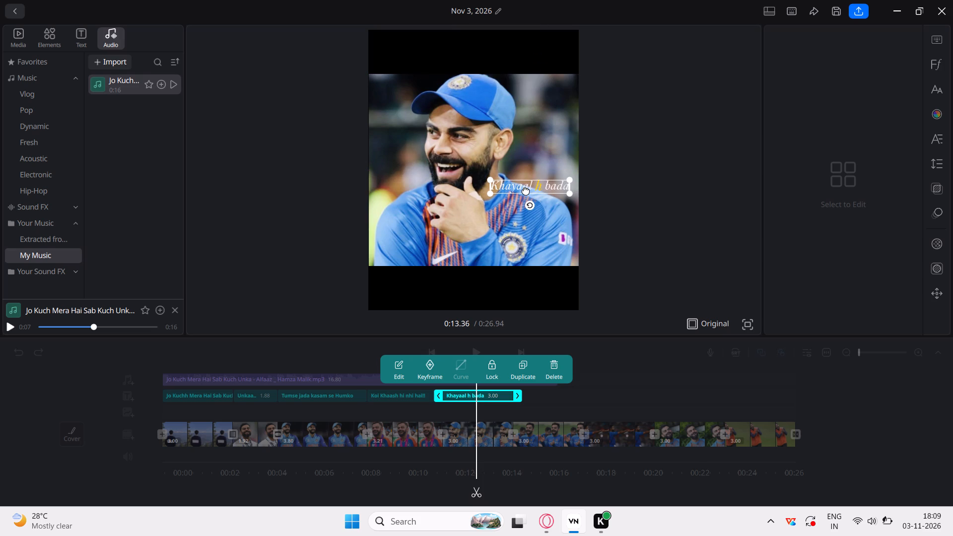
left_click(607, 371)
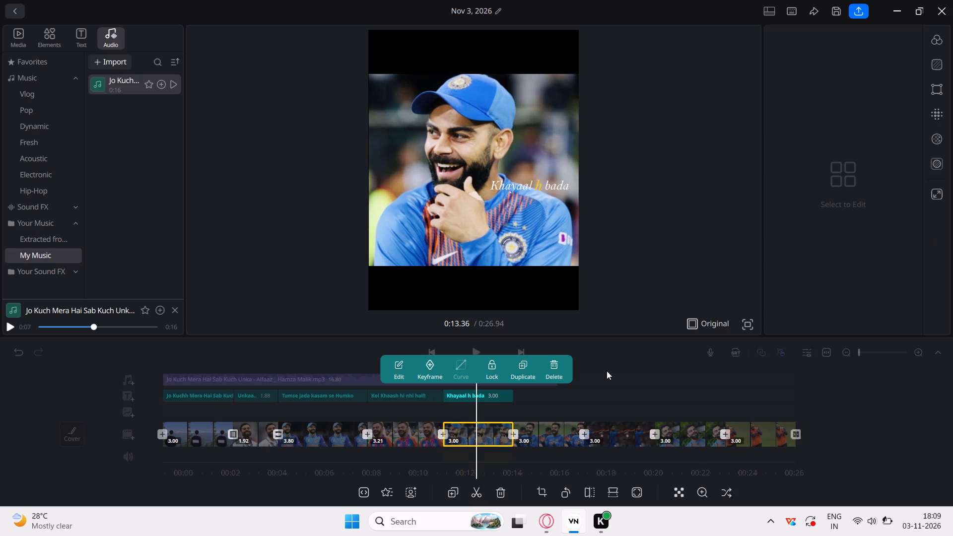
Add a new text caption reading "Unkaa...." at the start of the sixth photo, directly after the "Khayaal h bada" caption.
left_click(476, 359)
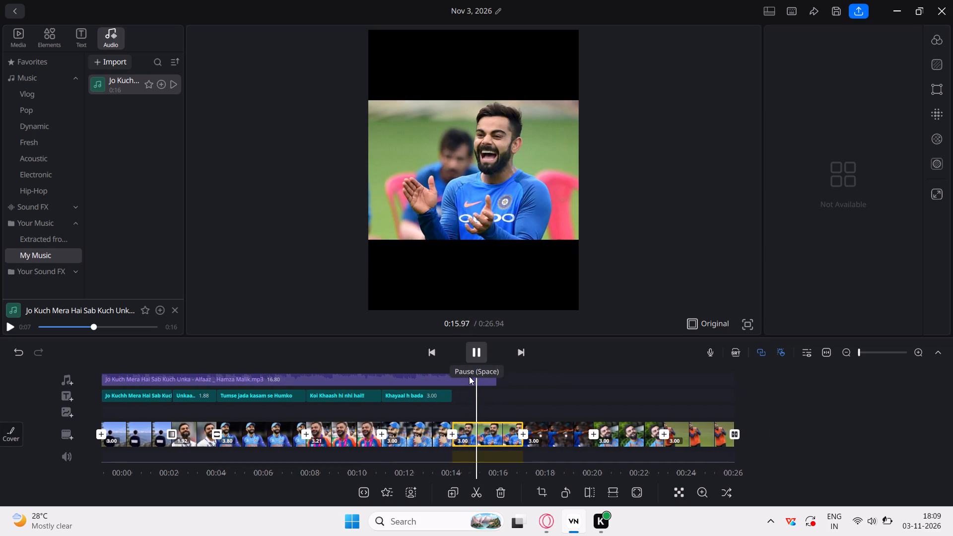
scroll(503, 396, "right", 3)
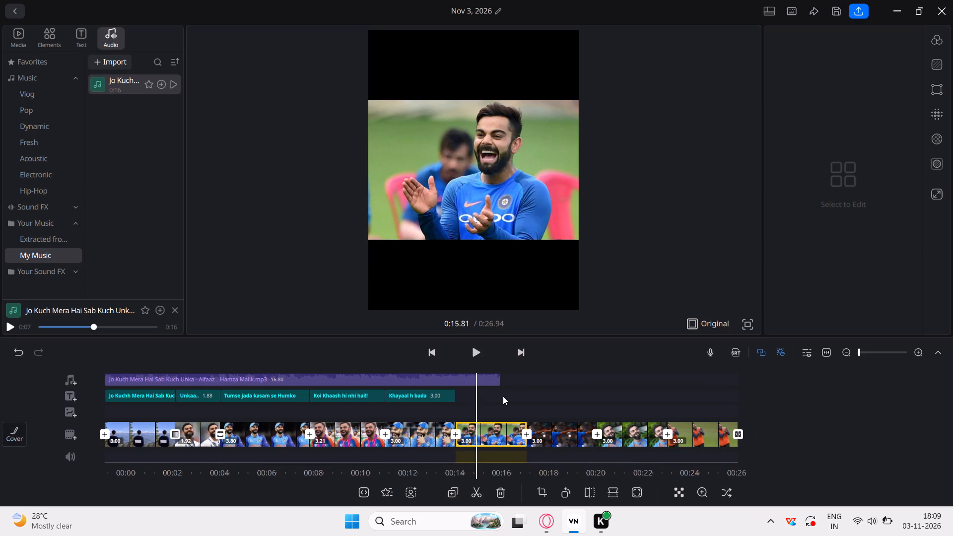
scroll(503, 396, "right", 2)
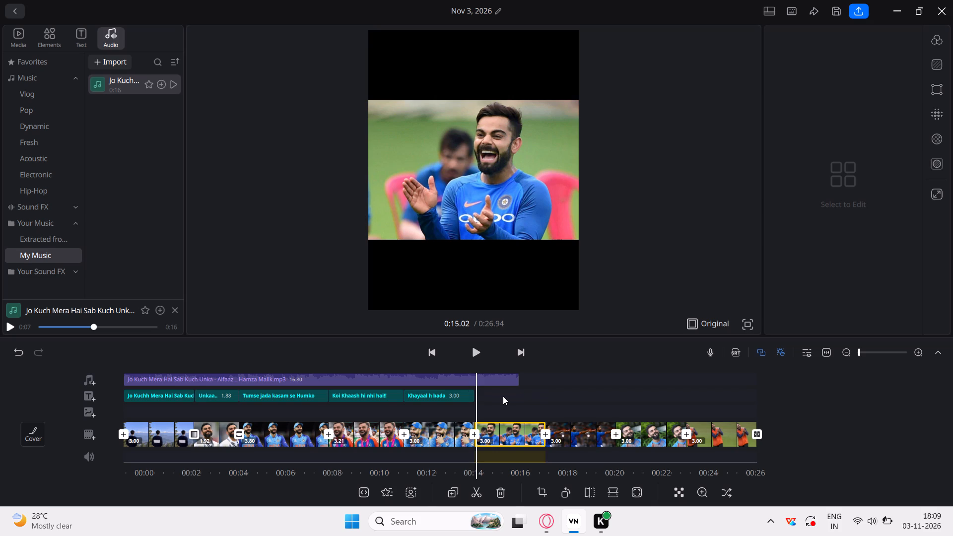
left_click(89, 397)
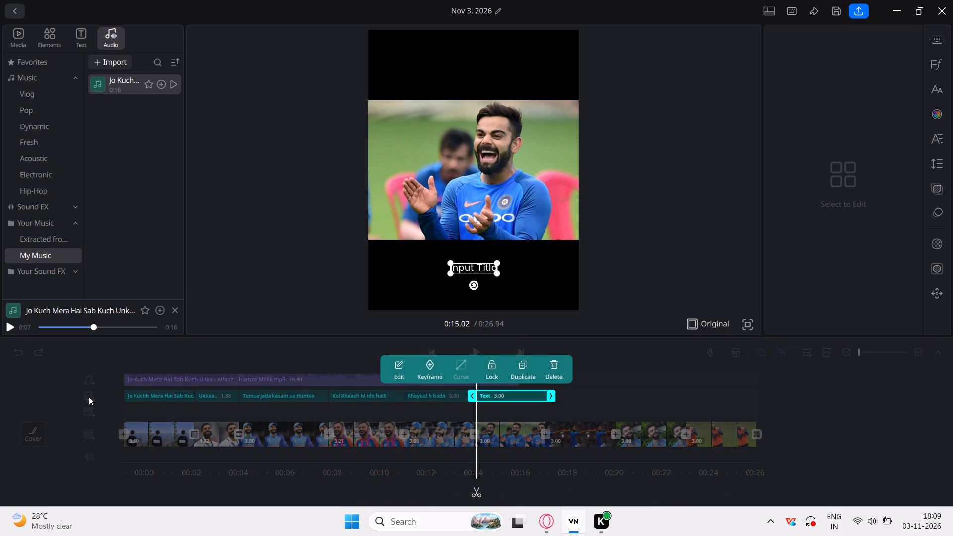
left_click(478, 269)
left_click(394, 365)
left_click(400, 364)
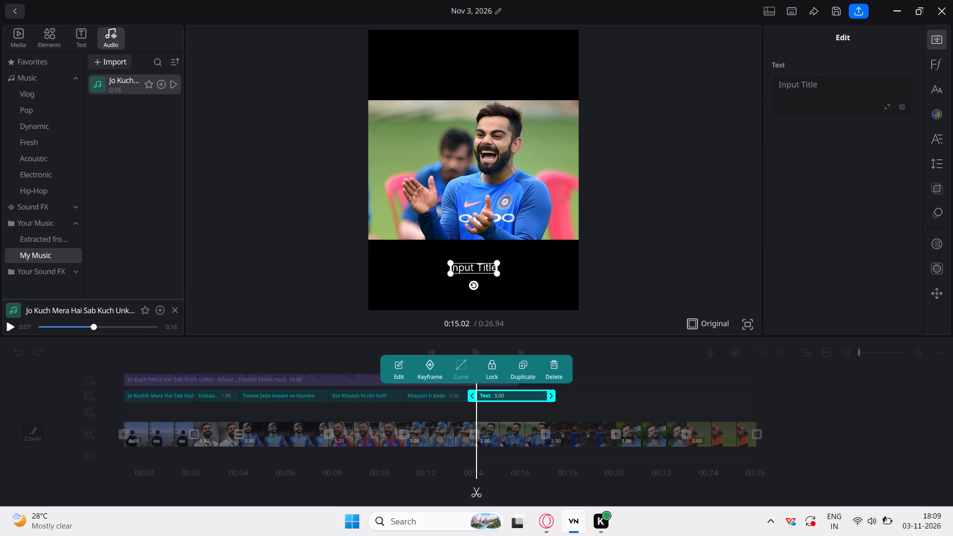
left_click(827, 89)
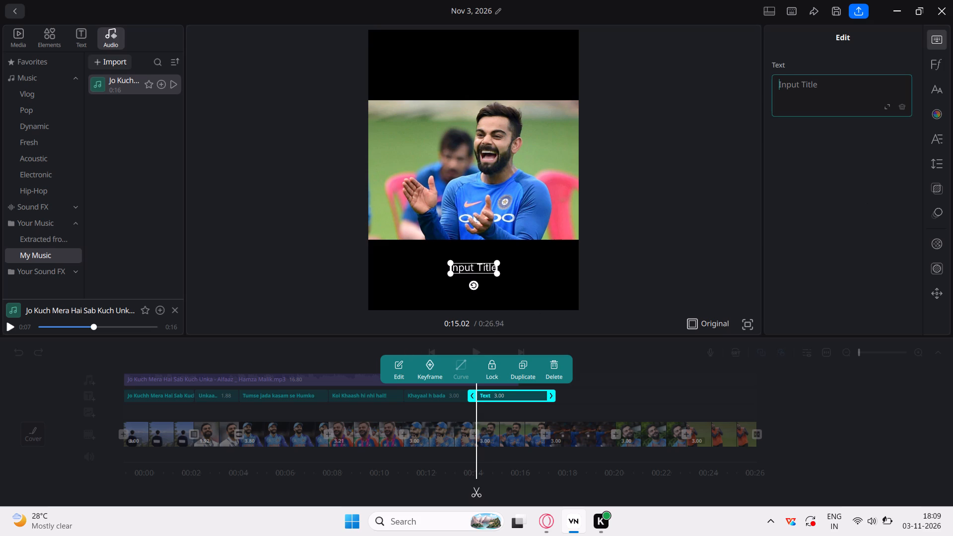
type("aa")
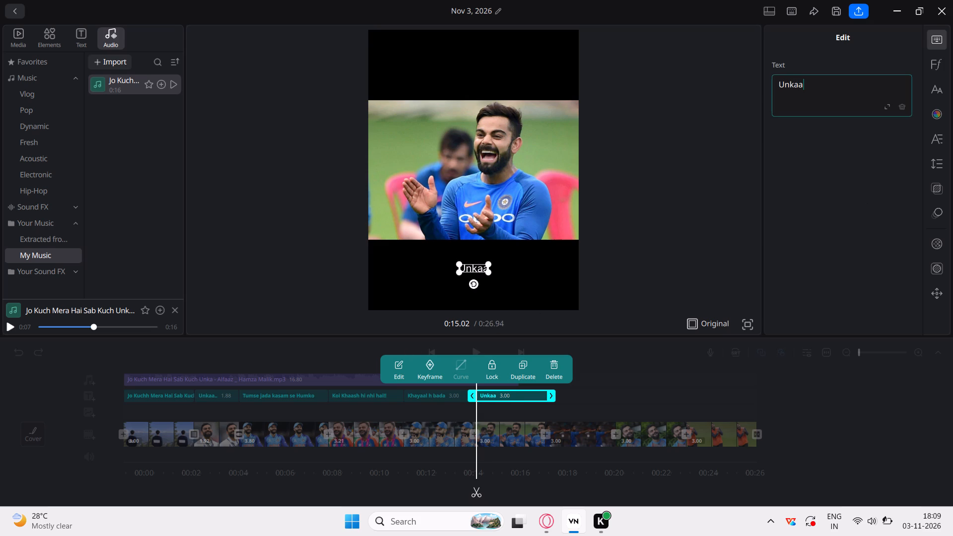
type("....")
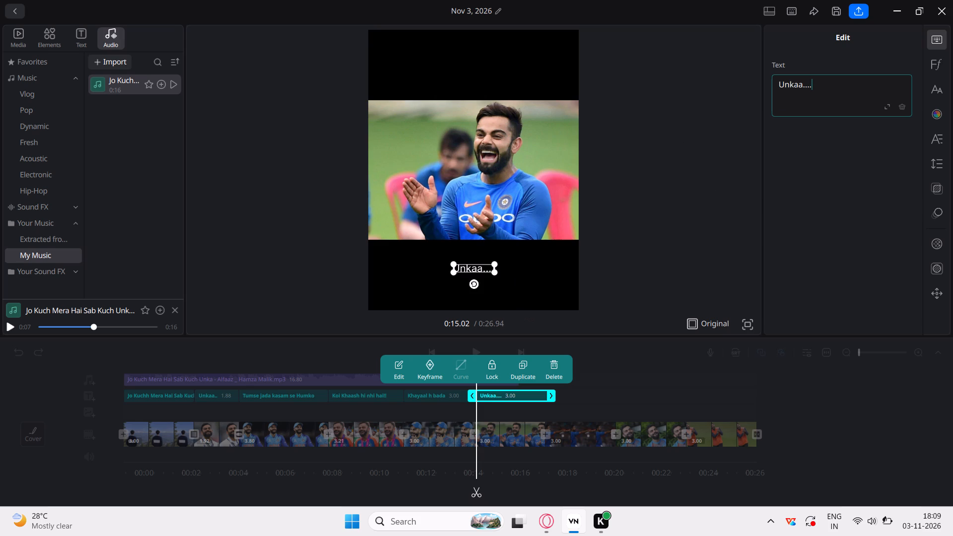
Style the new "Unkaa...." caption in Bell MT Italic, size 24, with the Active caption animation that enlarges each word in yellow.
left_click(933, 66)
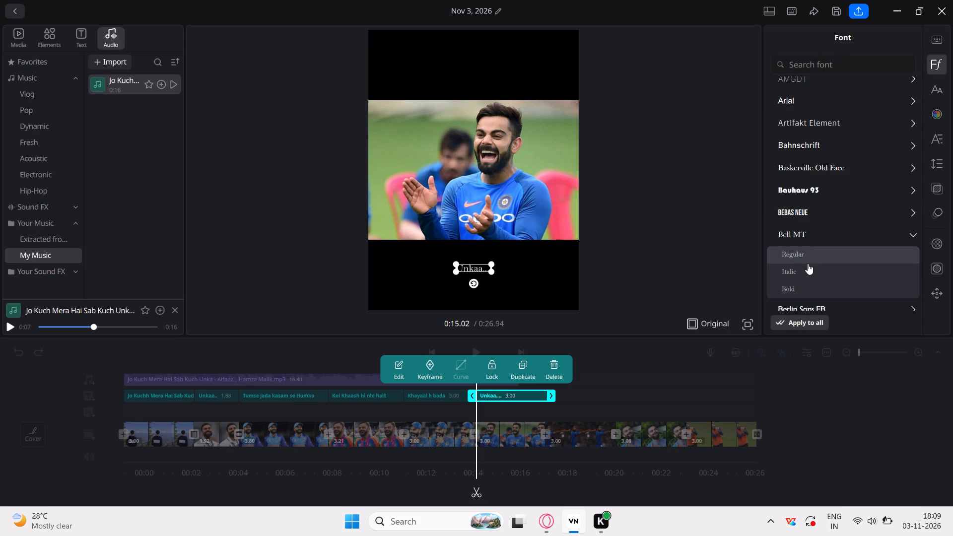
left_click(790, 272)
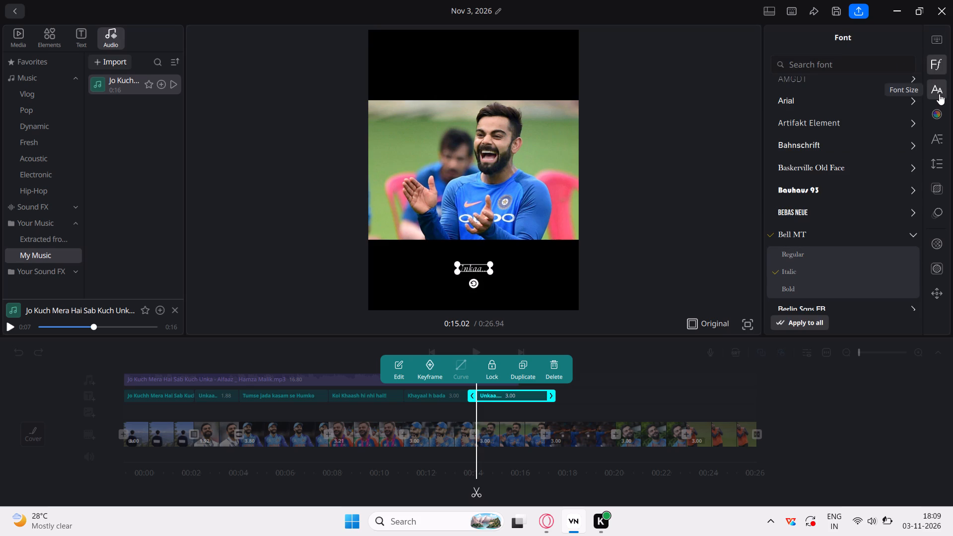
left_click(939, 94)
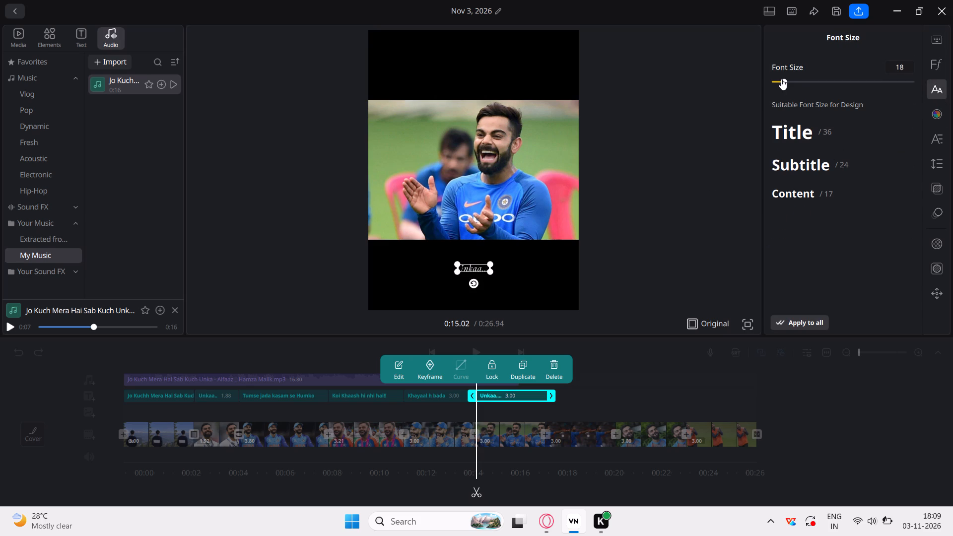
left_click(785, 80)
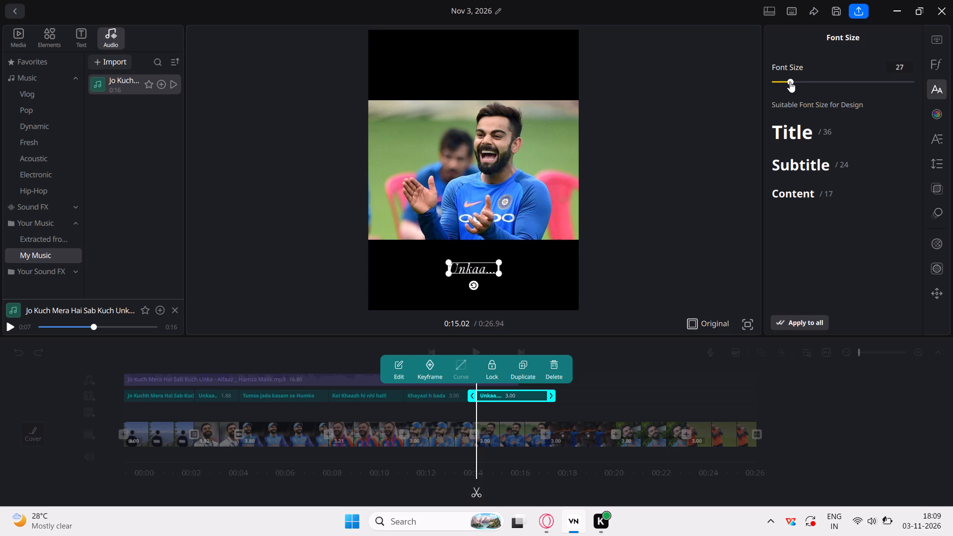
left_click(938, 116)
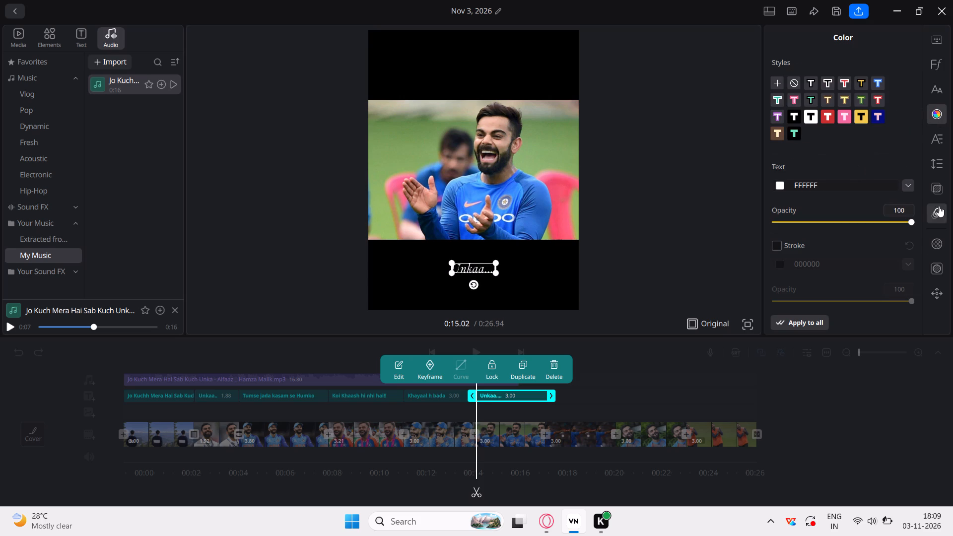
left_click_drag(935, 201, 935, 214)
left_click(935, 214)
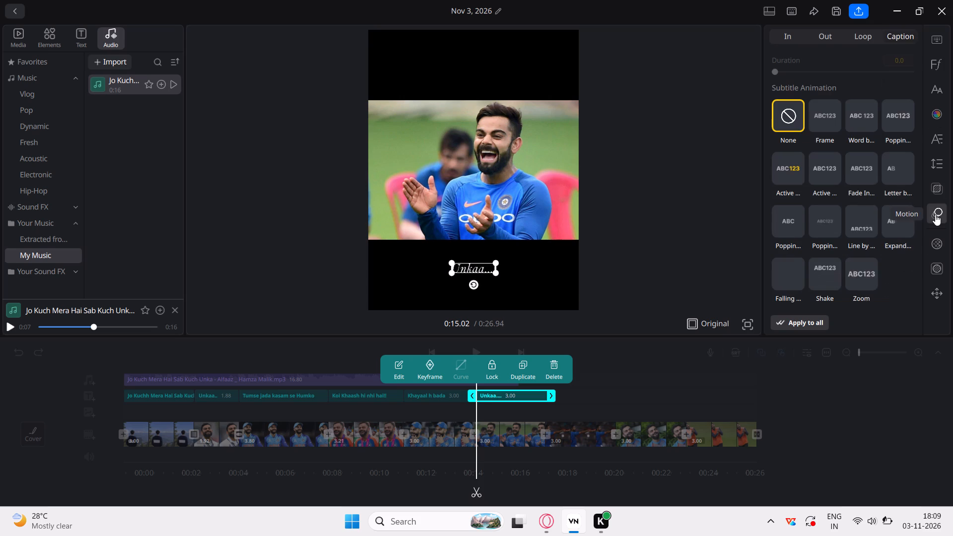
left_click(820, 175)
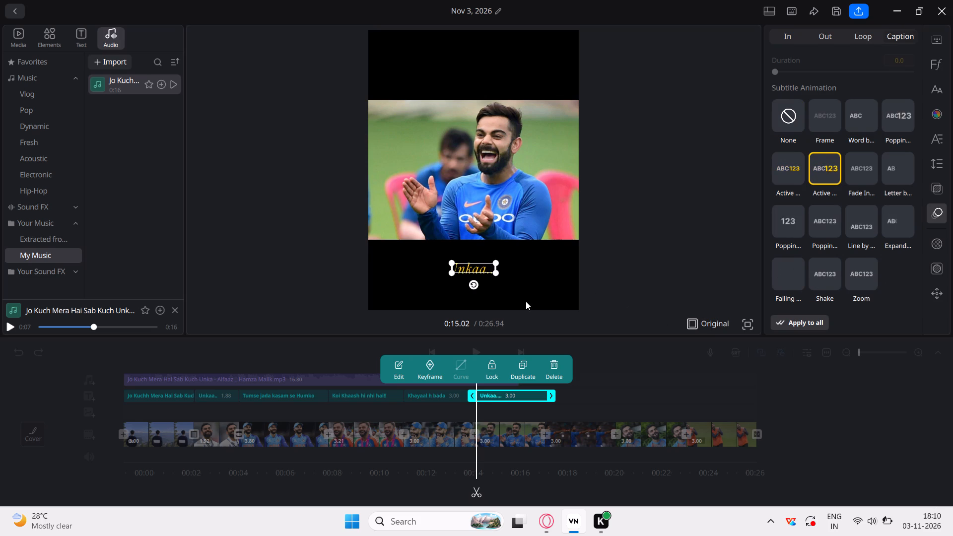
Move the new "Unkaa...." caption onto the sixth photo's green background, above the clapping hands and the blurred teammate.
left_click_drag(478, 270, 533, 172)
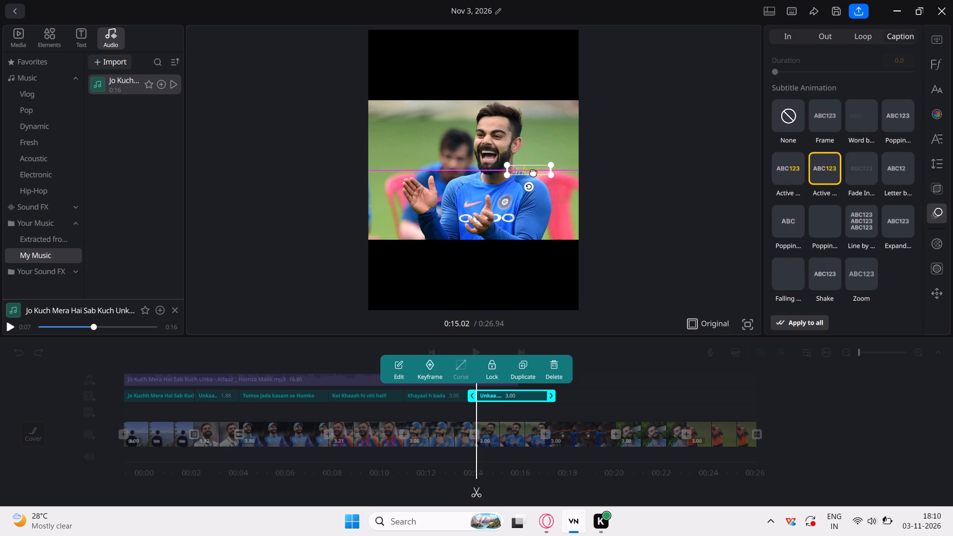
left_click_drag(533, 172, 417, 133)
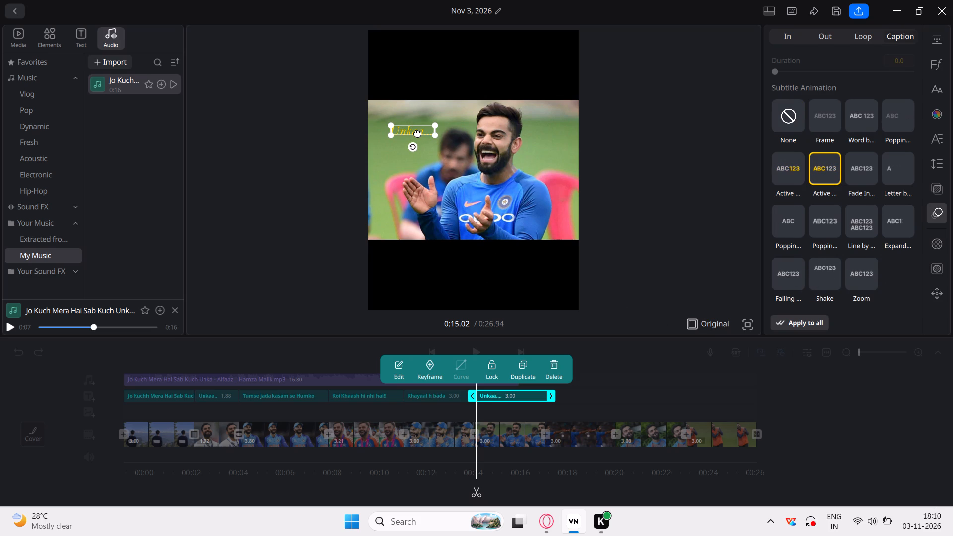
Change the text colour of the new "Unkaa...." caption to black.
left_click(939, 113)
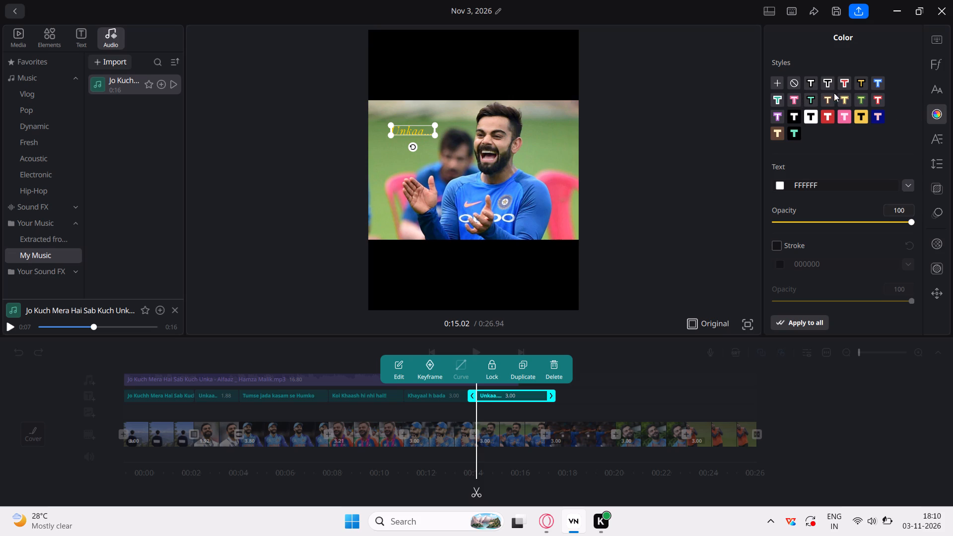
left_click(906, 189)
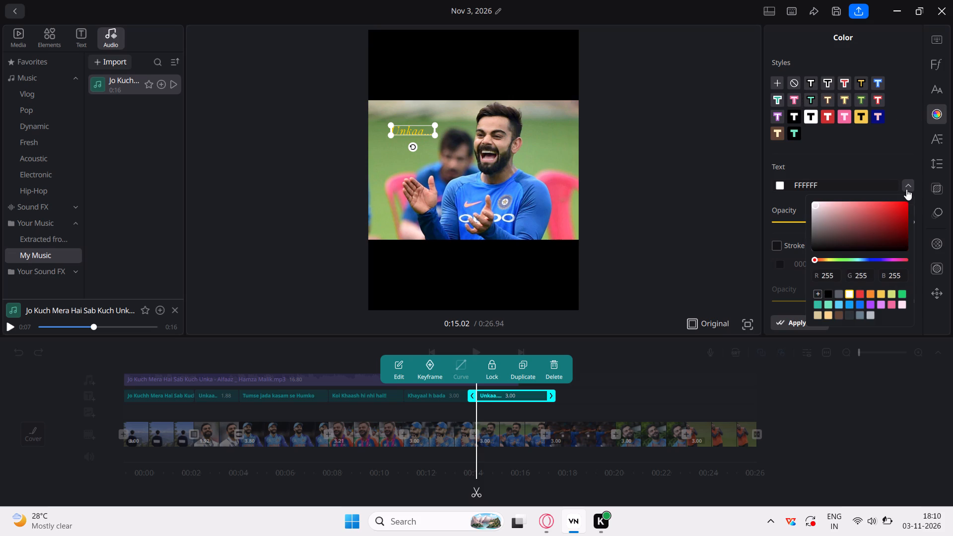
left_click(829, 293)
Apply the yellow text style with a black stroke to the "Unkaa...." caption on the sixth photo and play it back.
left_click(672, 381)
key("space")
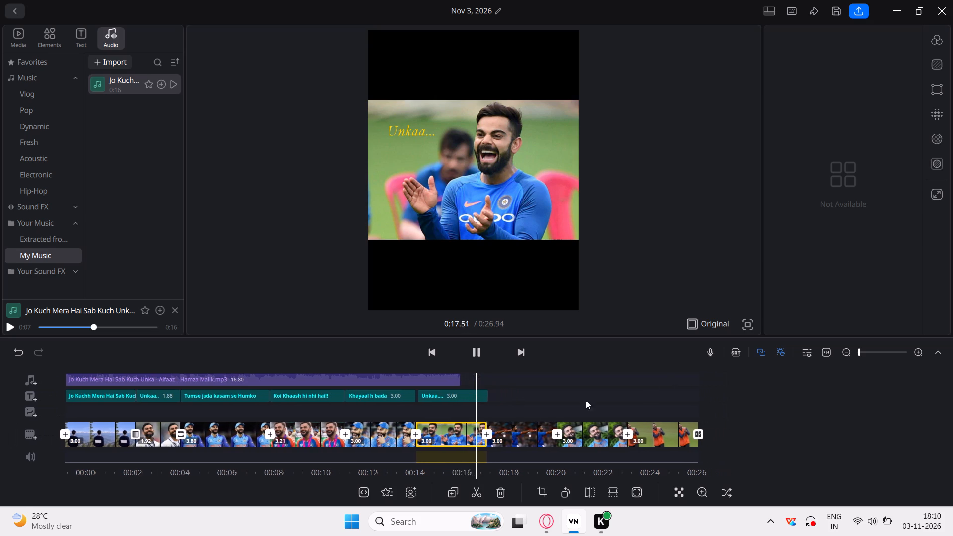
left_click(435, 399)
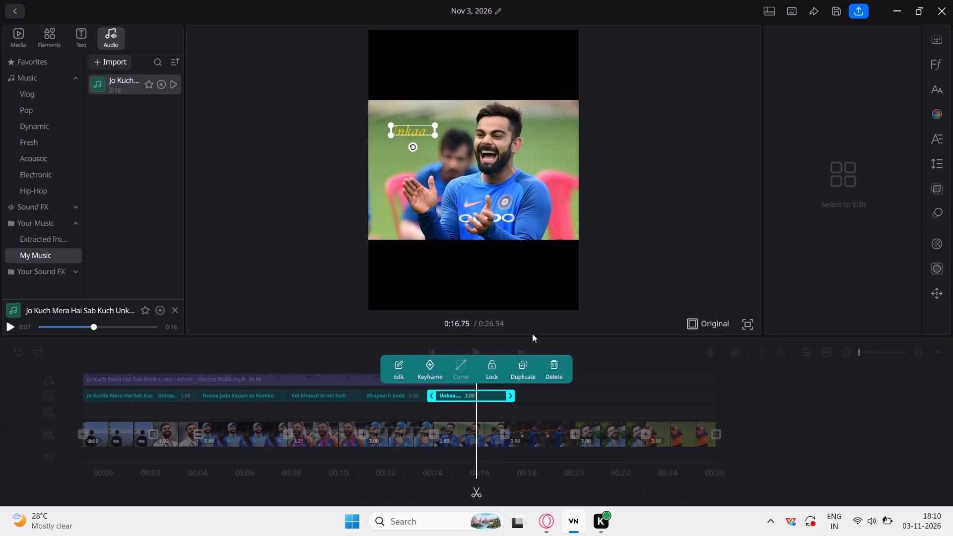
left_click(414, 357)
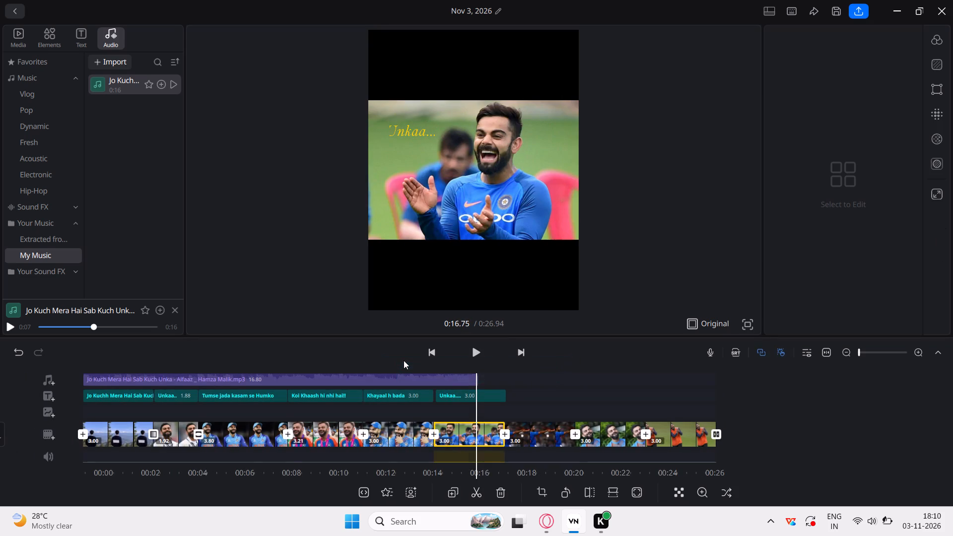
left_click(456, 388)
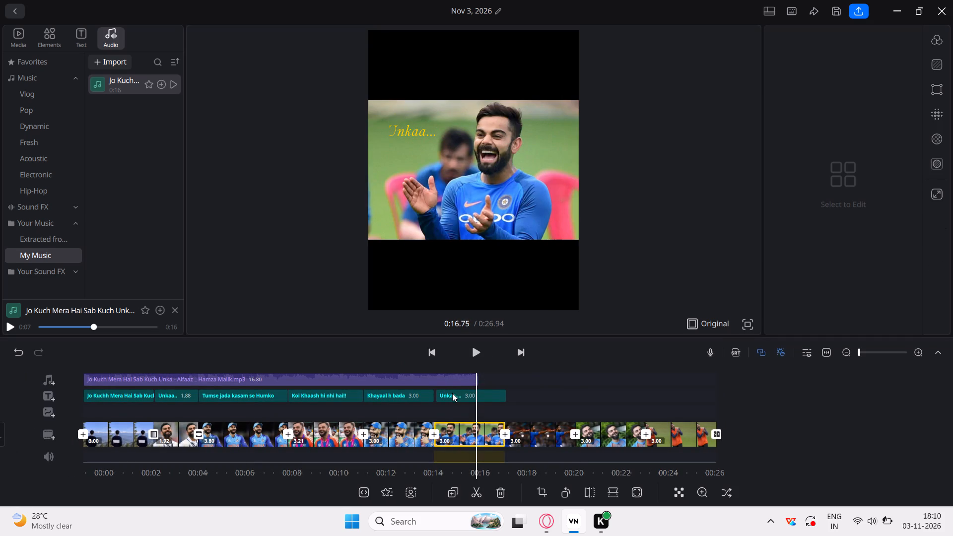
left_click(452, 393)
left_click(396, 361)
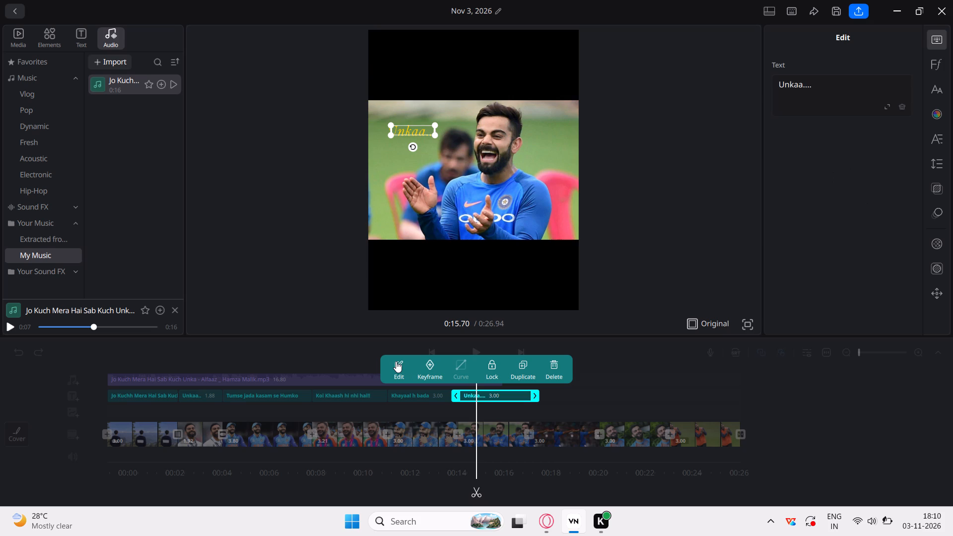
left_click(929, 115)
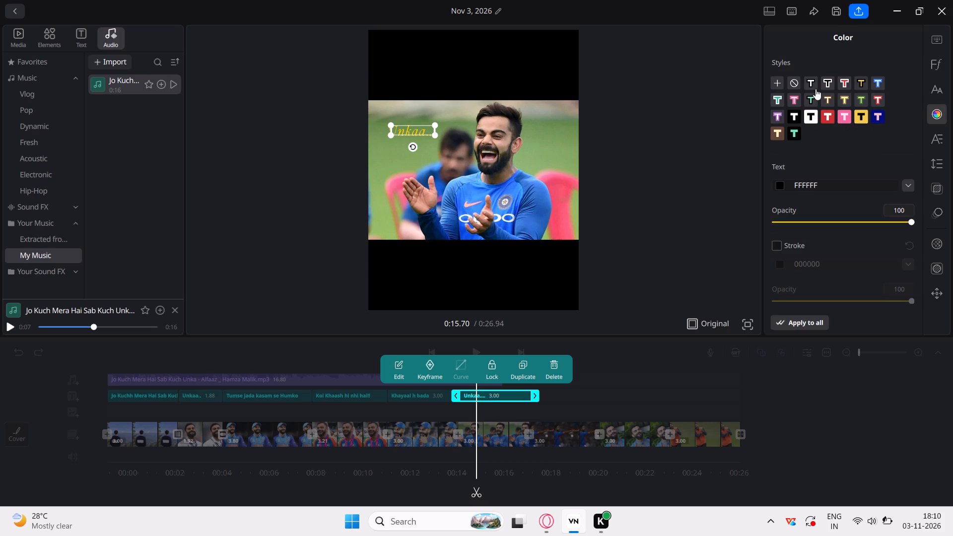
left_click(860, 82)
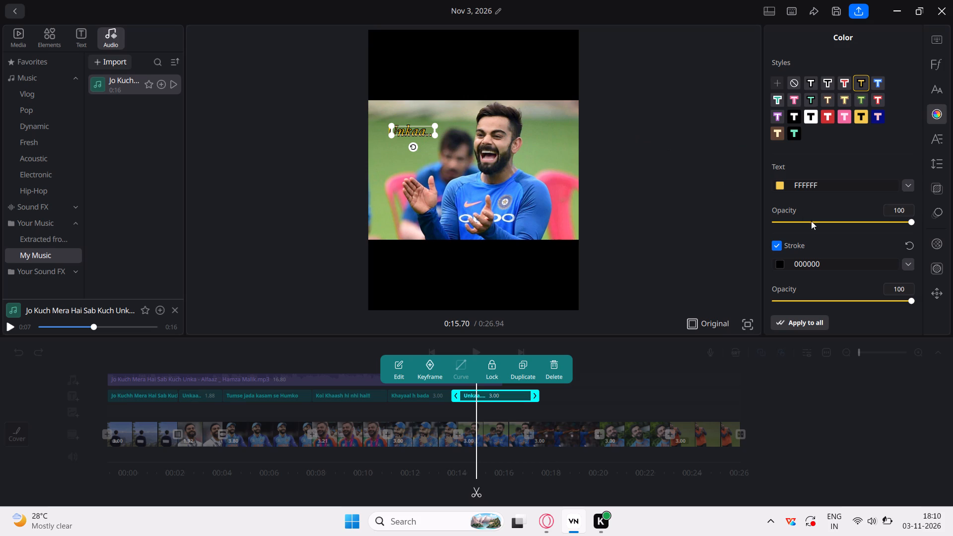
left_click(776, 248)
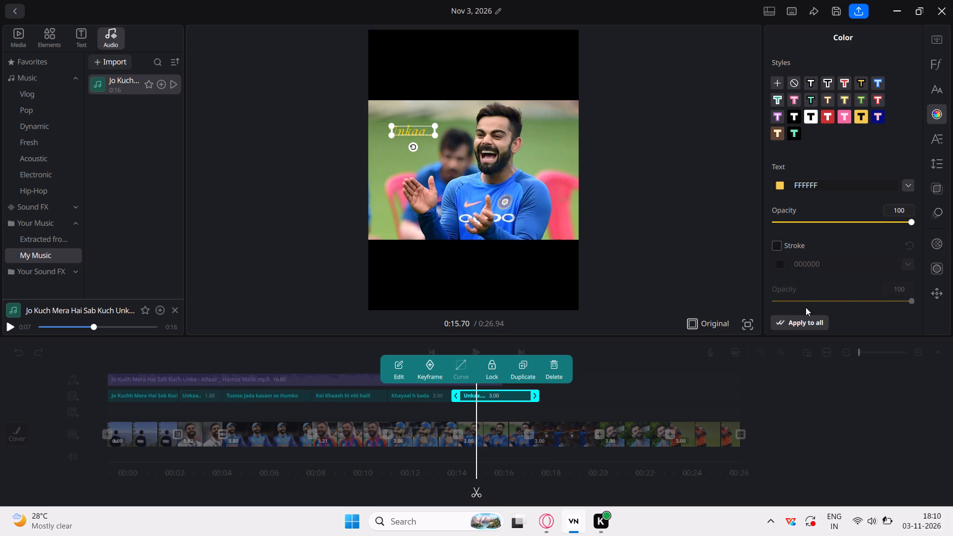
left_click(772, 244)
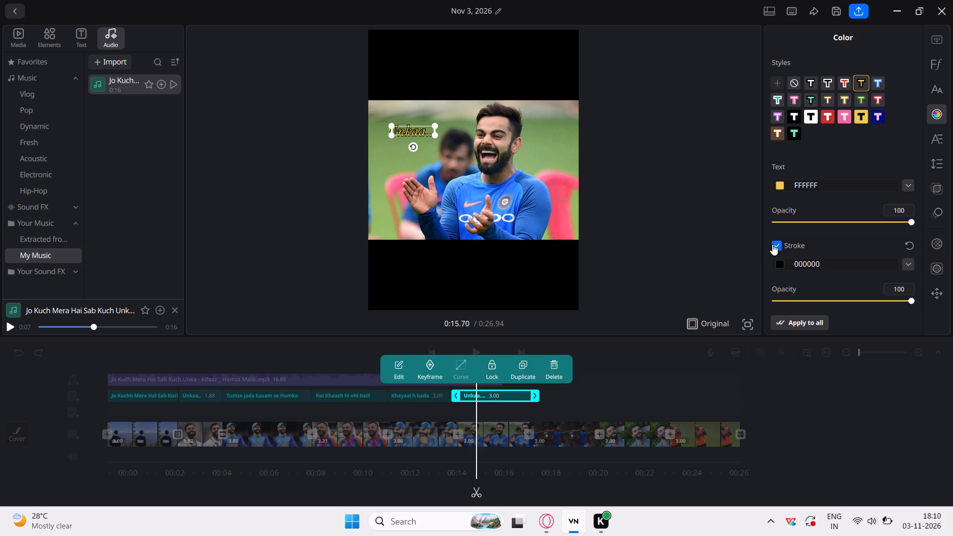
left_click(562, 234)
key("space")
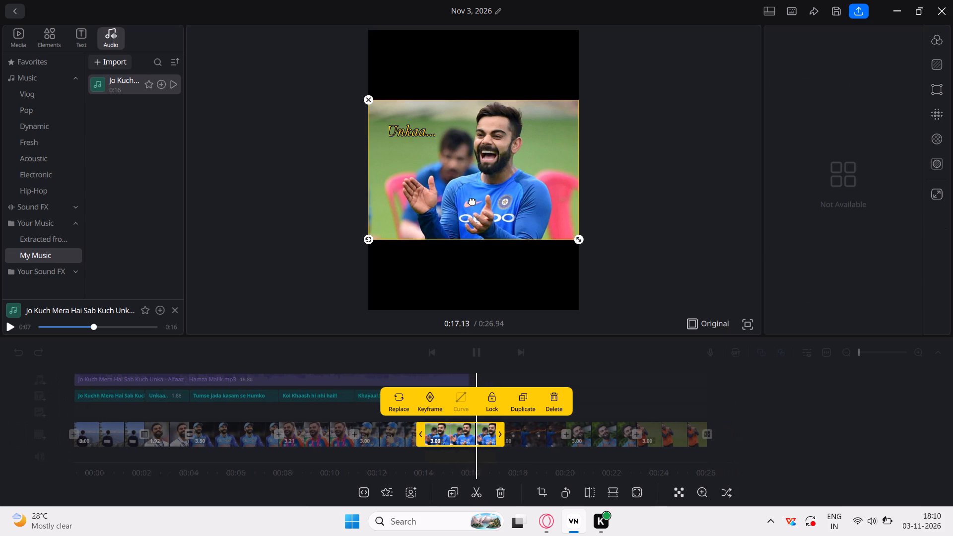
left_click(412, 128)
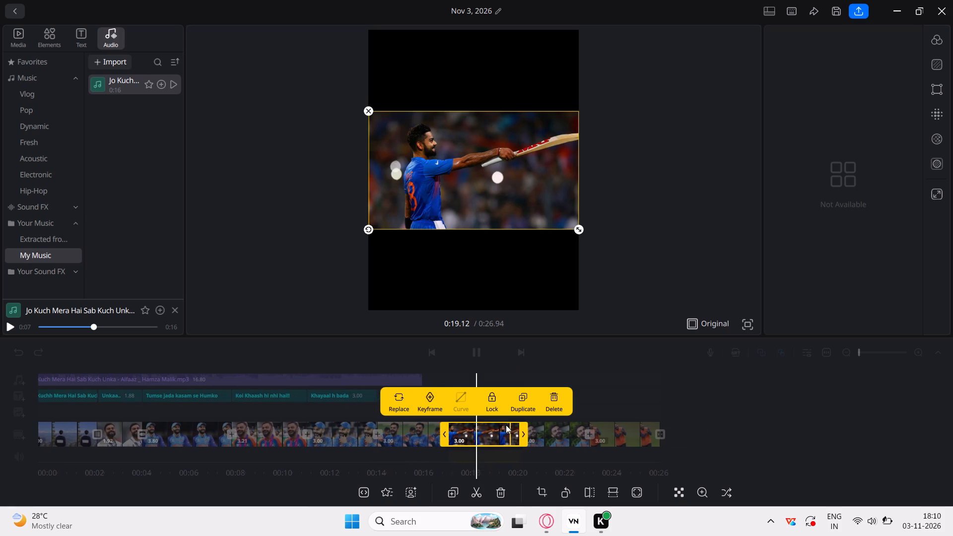
Delete the three photos that follow the sixth photo: the bat-pointing shot, the smiling portrait and the orange-vest shot.
left_click(506, 425)
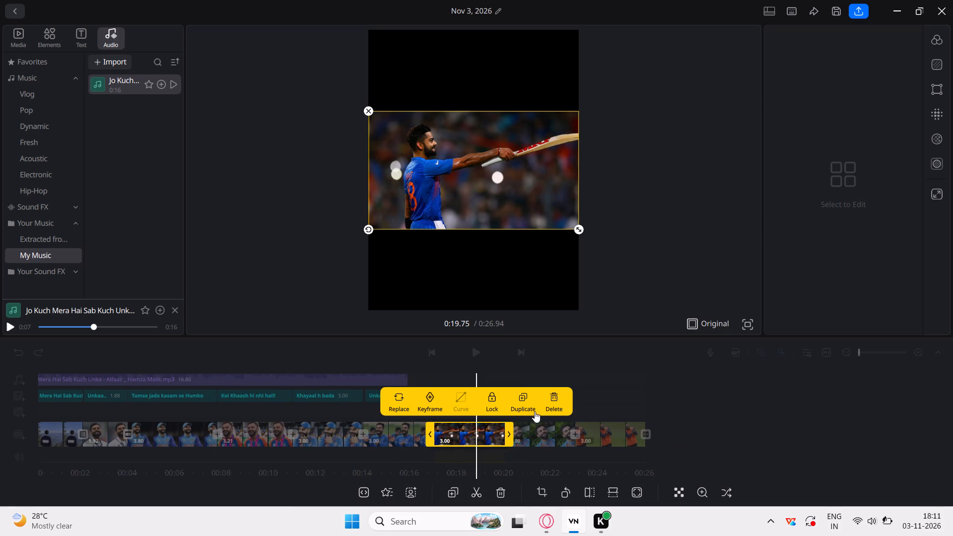
left_click(555, 399)
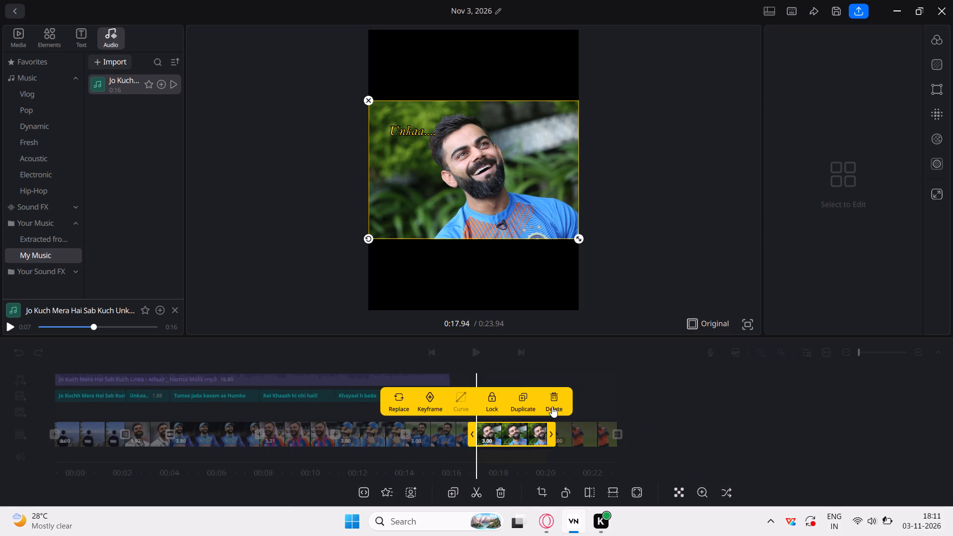
left_click(551, 403)
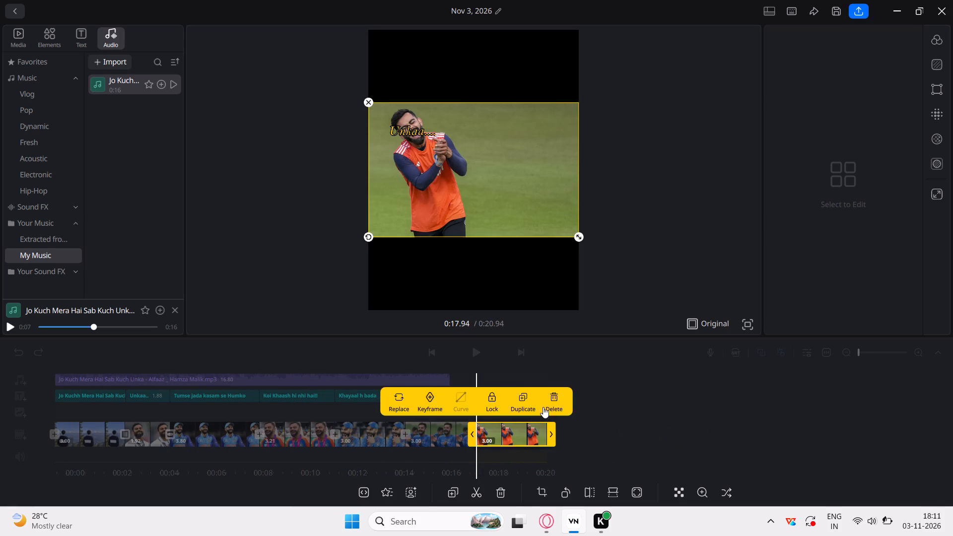
left_click(551, 400)
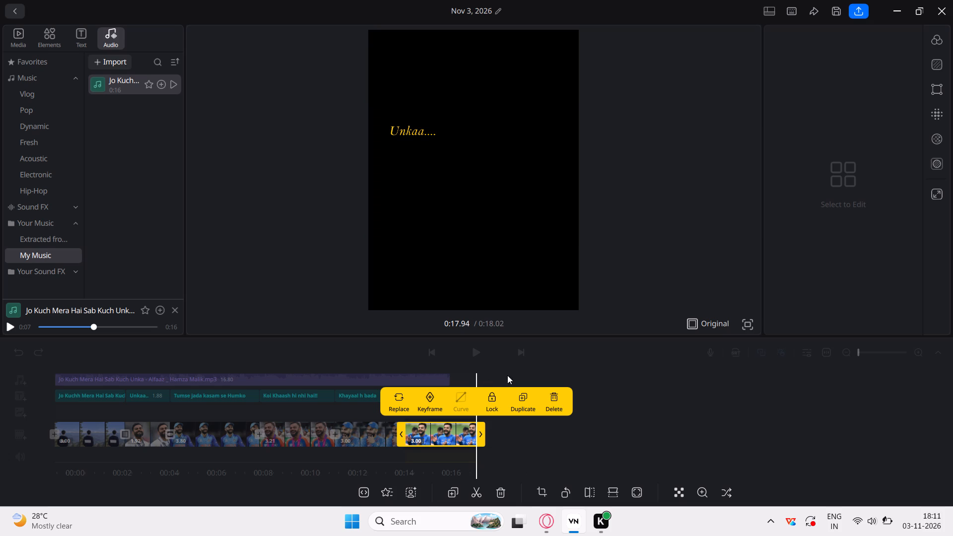
left_click(507, 375)
left_click(440, 378)
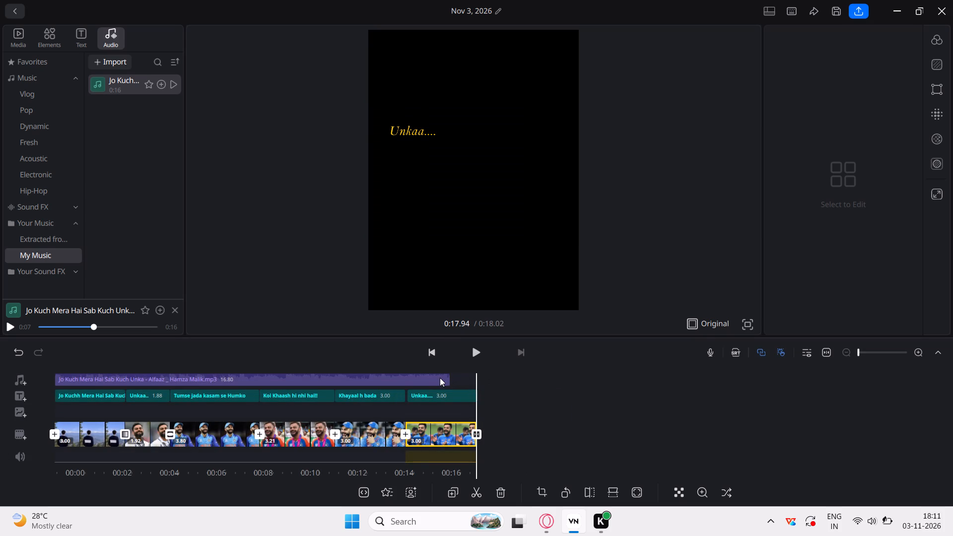
Shorten the last "Unkaa...." caption so that it ends together with the song.
left_click(510, 400)
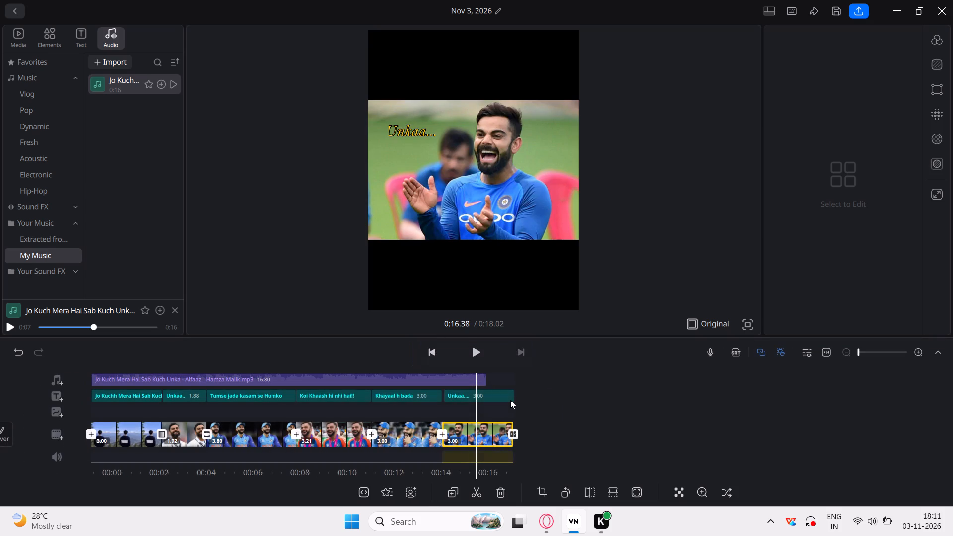
key("space")
key("space")
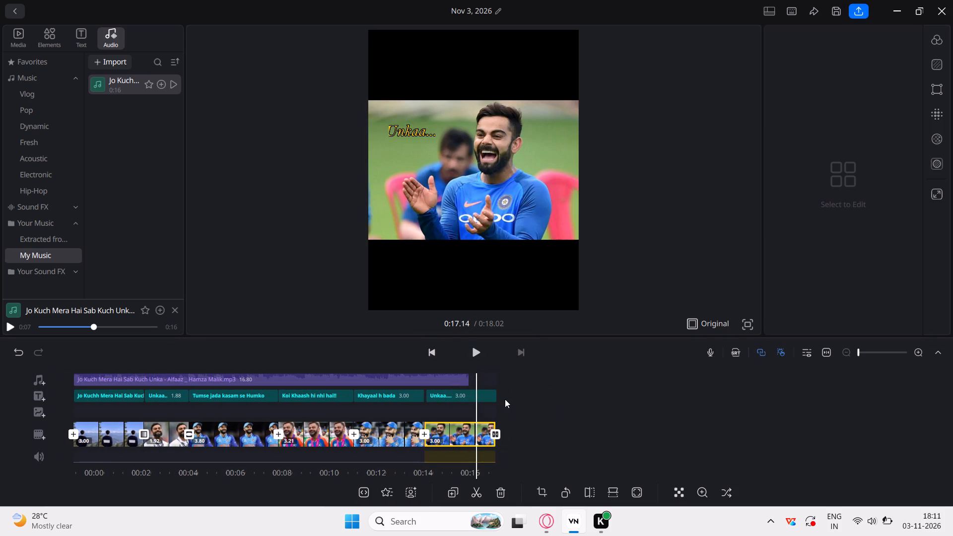
left_click(505, 399)
scroll(505, 399, "right", 1)
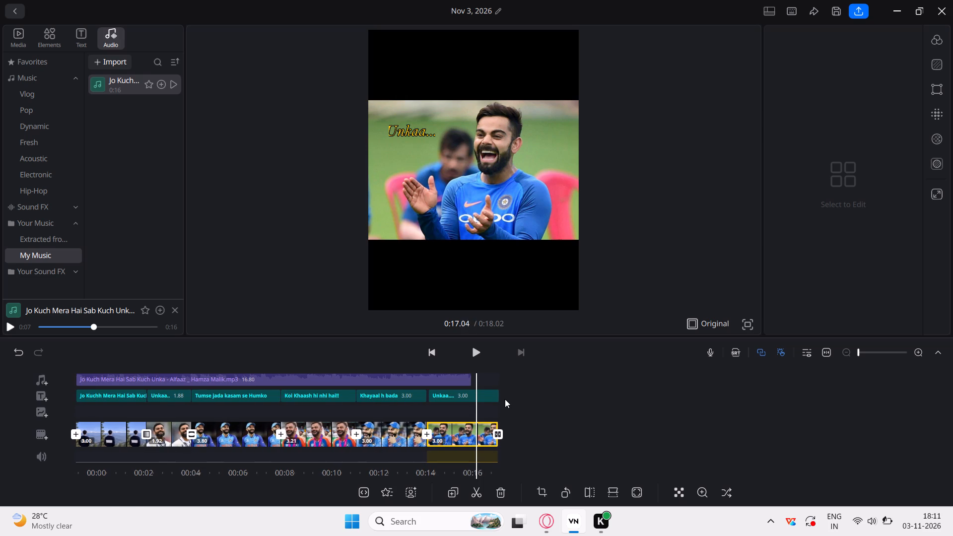
scroll(505, 399, "right", 2)
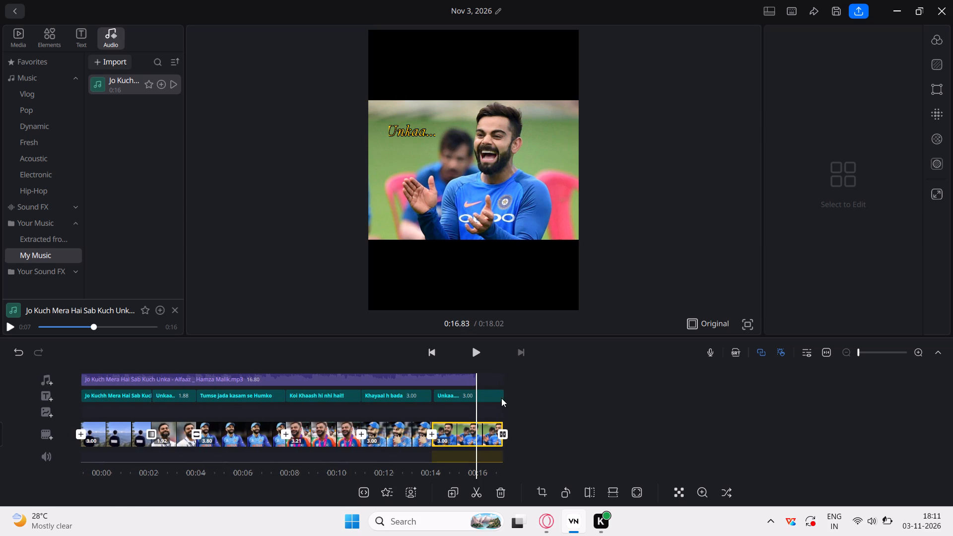
left_click(495, 396)
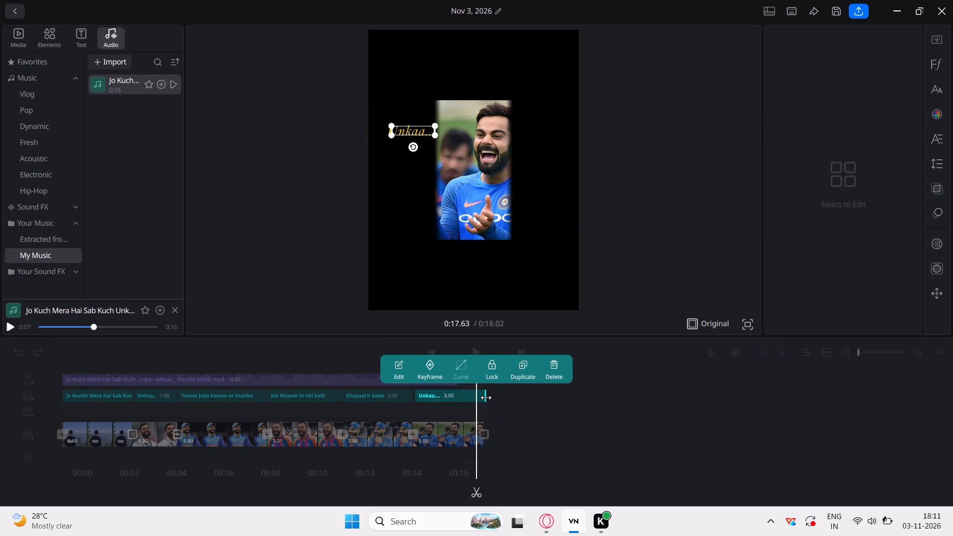
left_click_drag(486, 398, 456, 402)
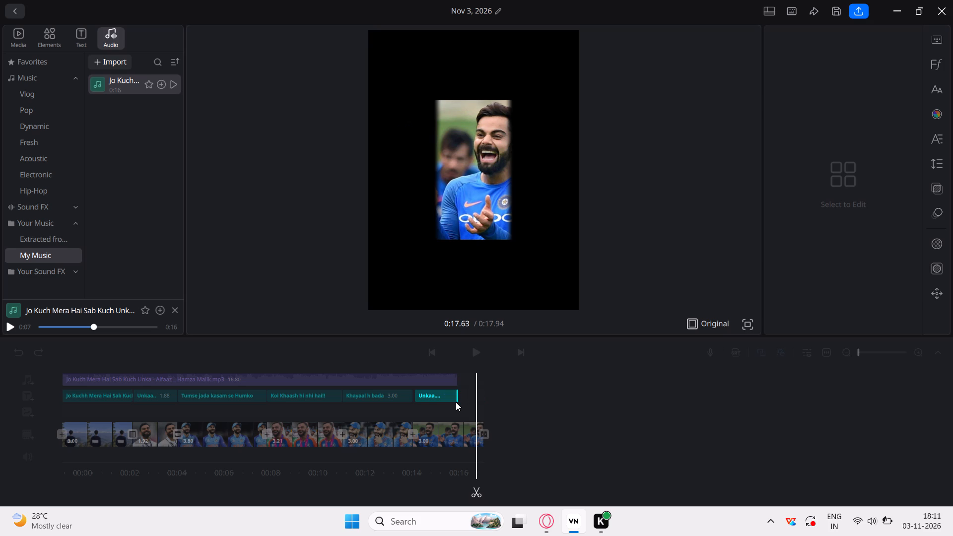
left_click_drag(456, 402, 455, 402)
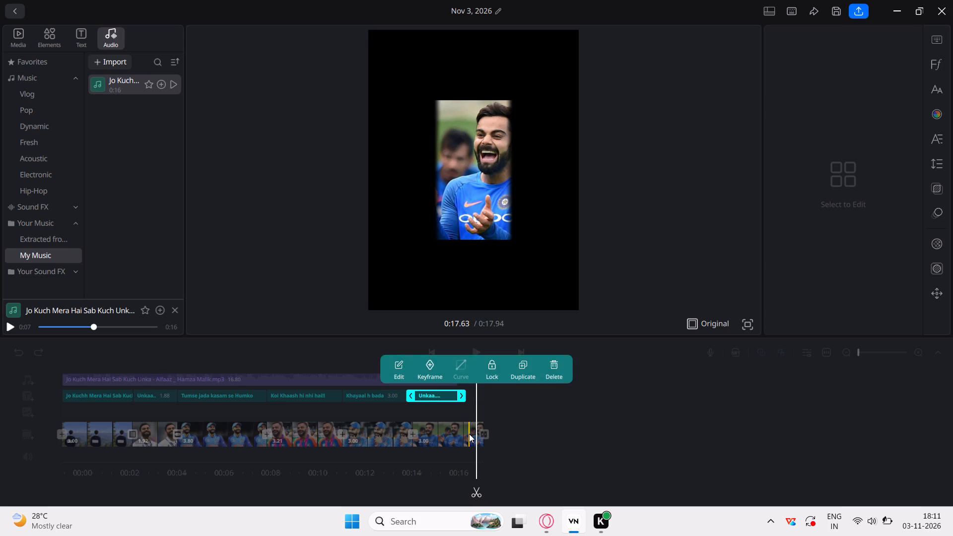
Shorten the sixth photo, the last one in the slideshow, to 1.56 seconds.
left_click(469, 434)
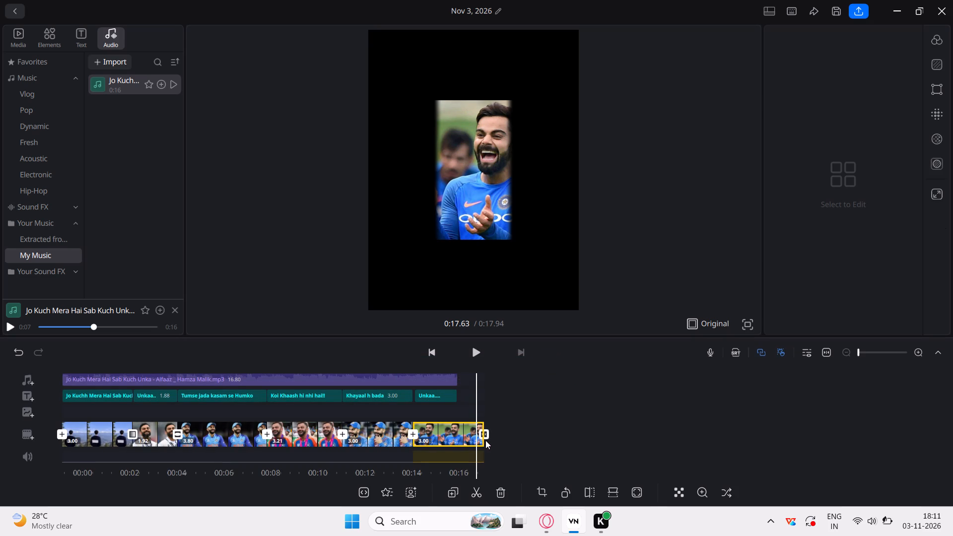
left_click(467, 433)
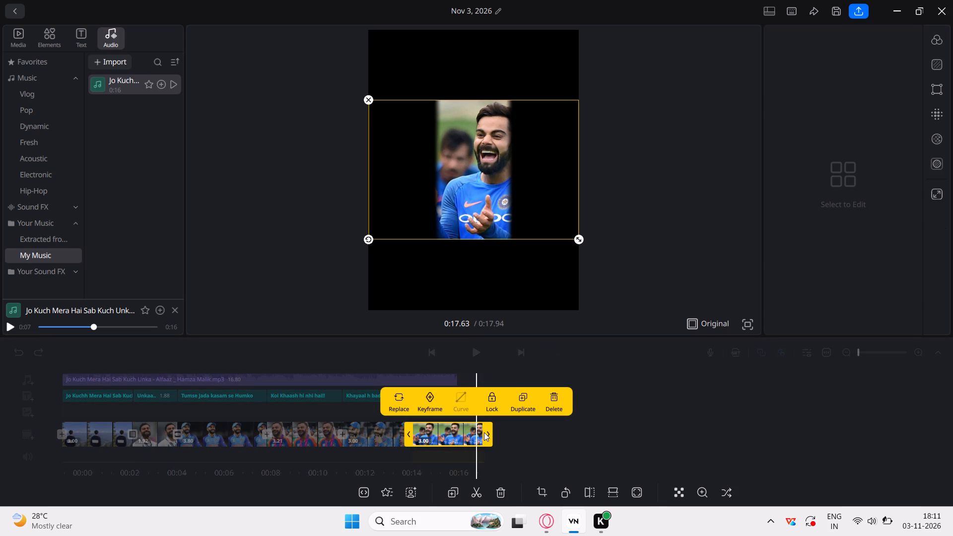
left_click_drag(487, 432, 465, 432)
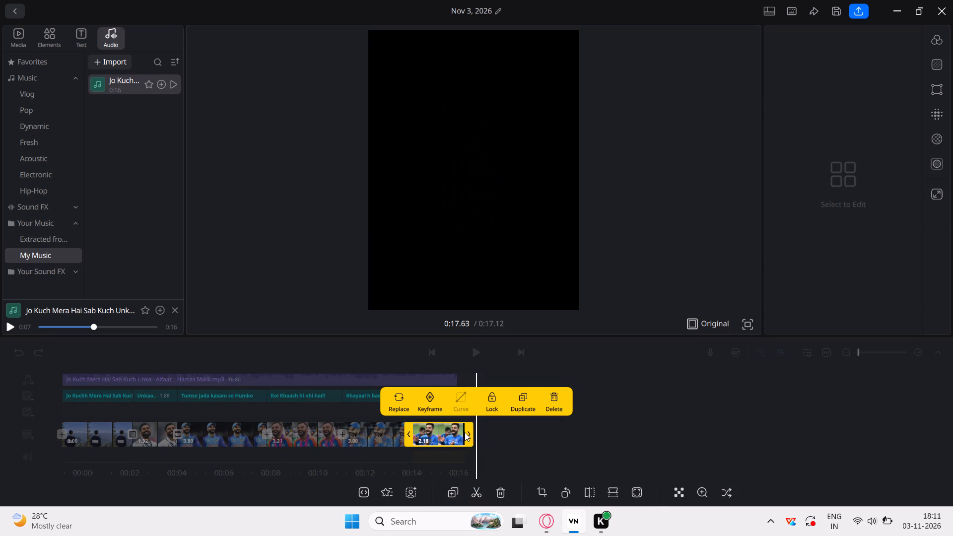
left_click_drag(465, 432, 453, 434)
left_click(580, 440)
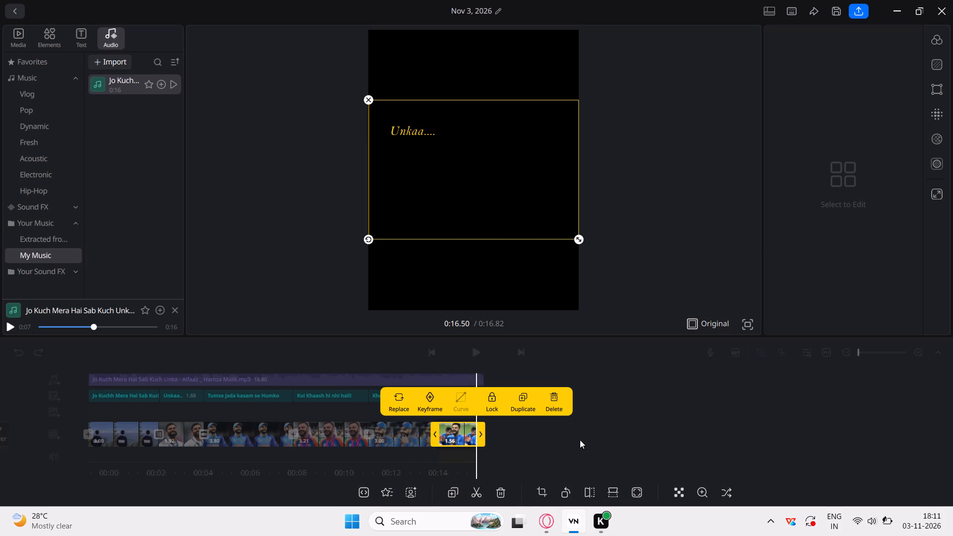
Play back the slideshow's ending and extend the last "Unkaa...." caption to the end of the song.
key("space")
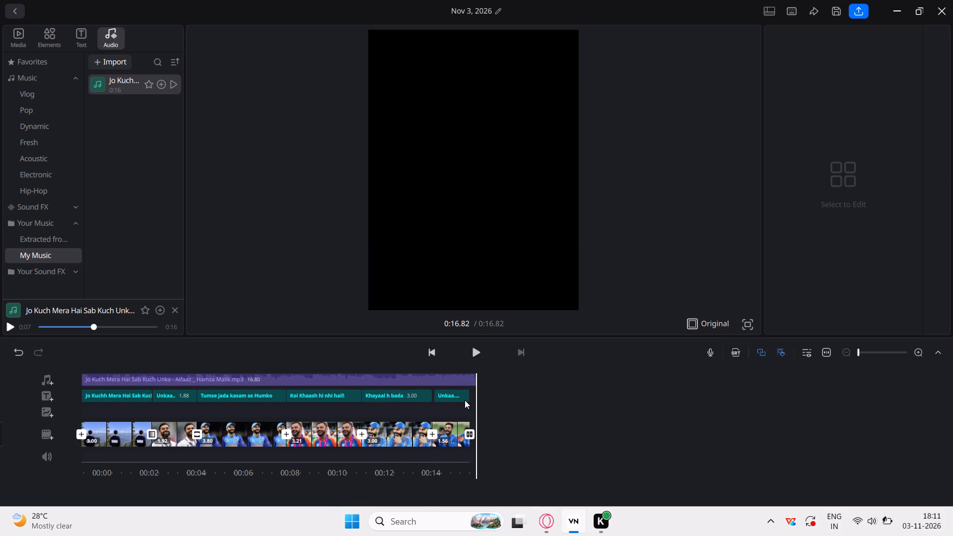
scroll(465, 400, "right", 3)
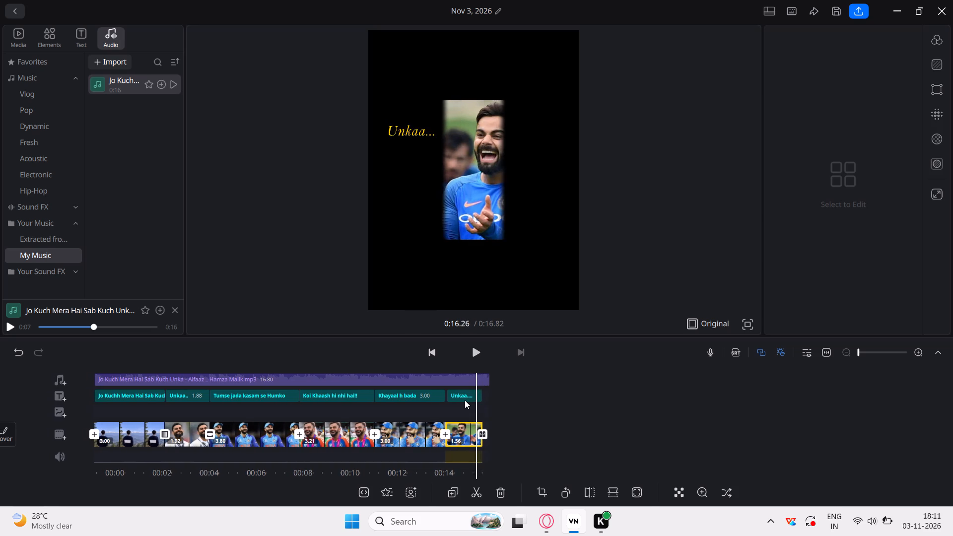
scroll(465, 400, "right", 3)
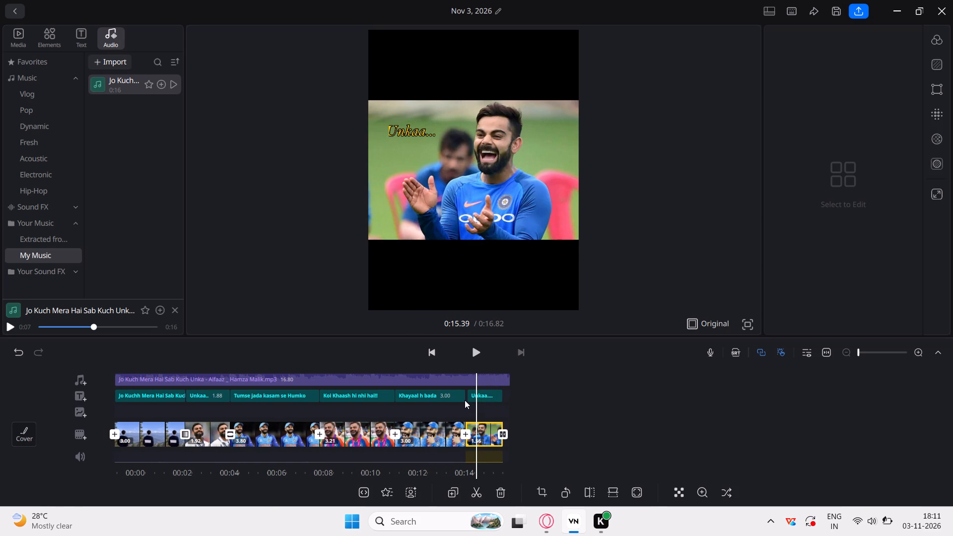
key("space")
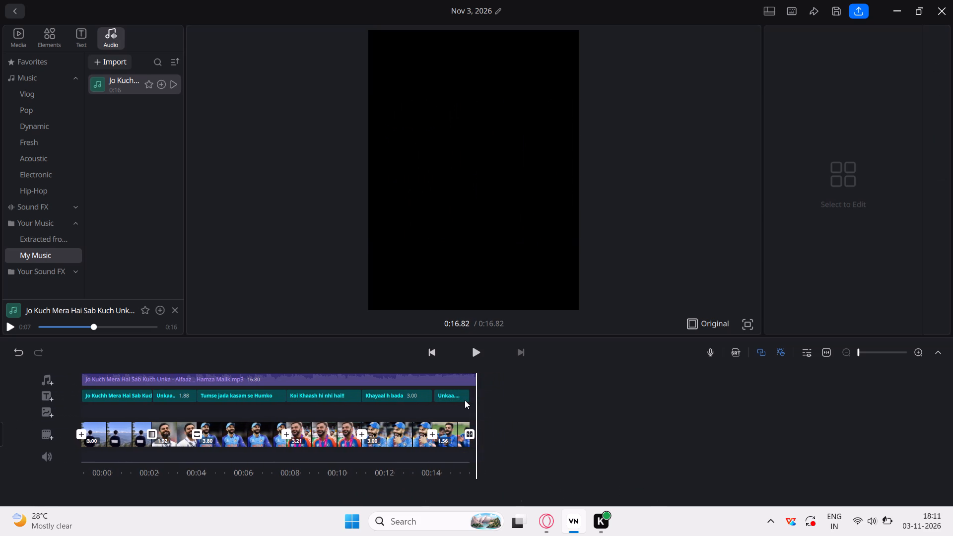
left_click(465, 400)
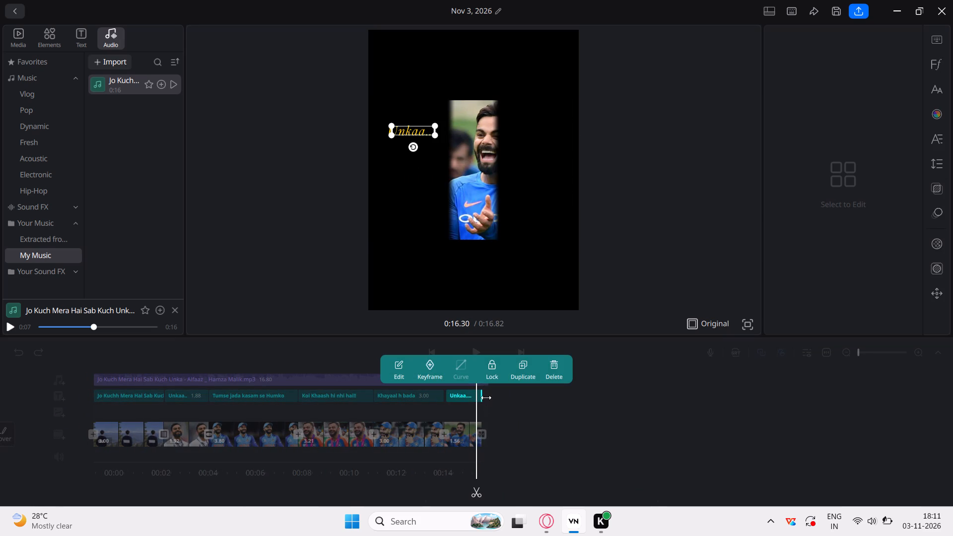
left_click_drag(483, 397, 488, 397)
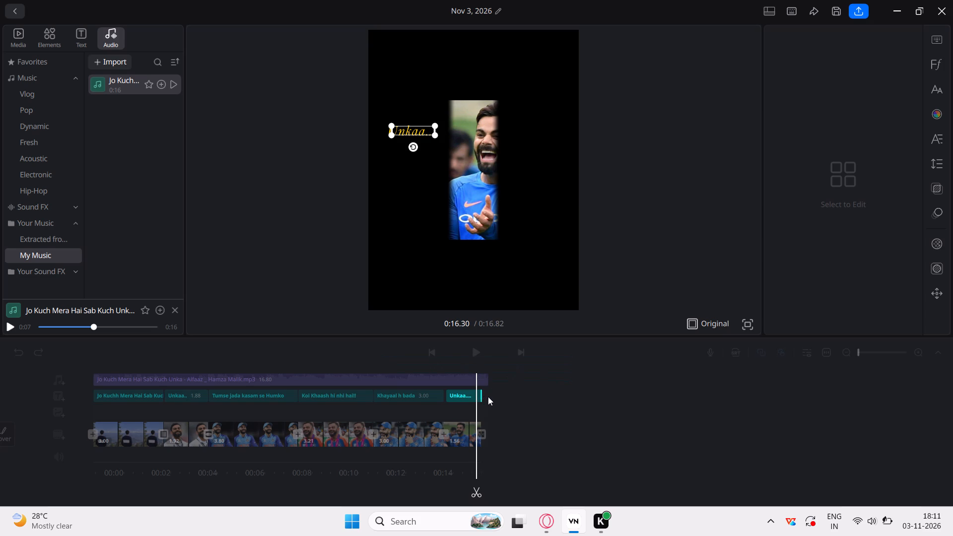
left_click_drag(488, 397, 488, 397)
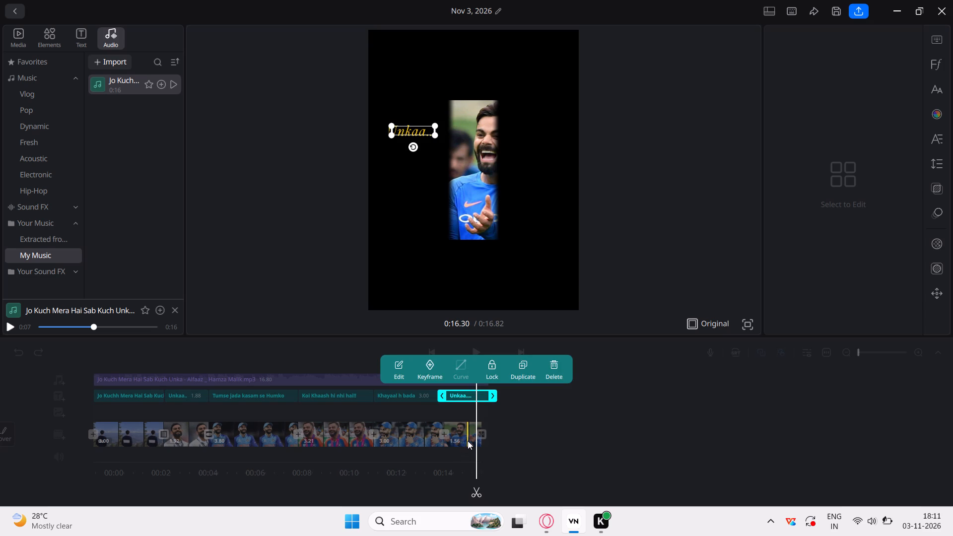
Extend the sixth photo, the last one in the slideshow, to 1.88 seconds.
left_click(468, 441)
left_click(461, 436)
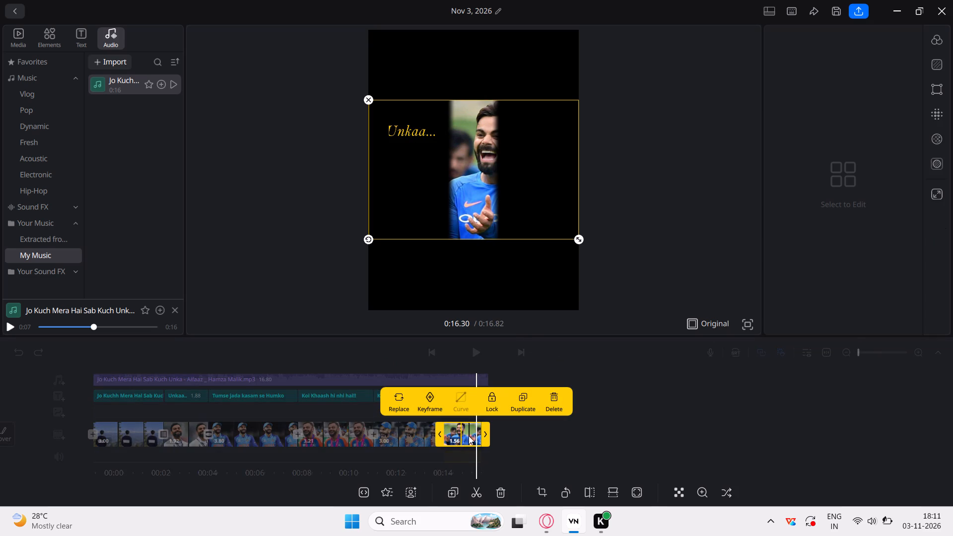
left_click_drag(482, 433, 484, 433)
left_click_drag(484, 433, 489, 432)
left_click(552, 436)
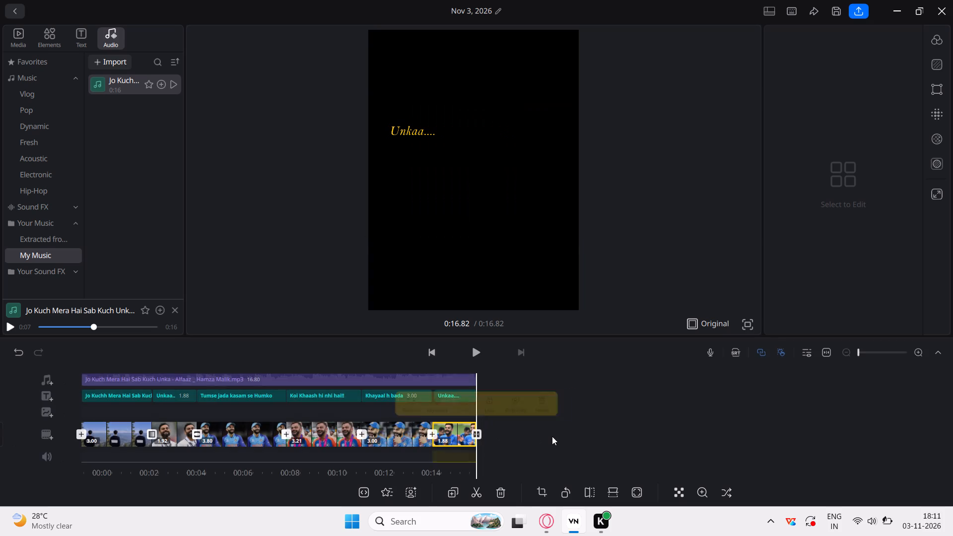
Play the slideshow from the start, preview Slide and Wipe, and apply a Blink transition between the third and fourth photos.
key("space")
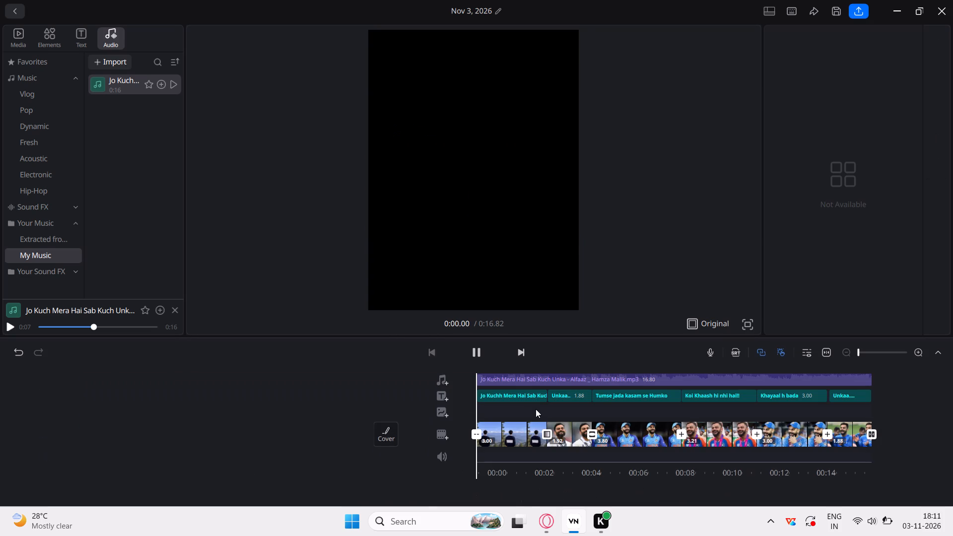
key("space")
key("space")
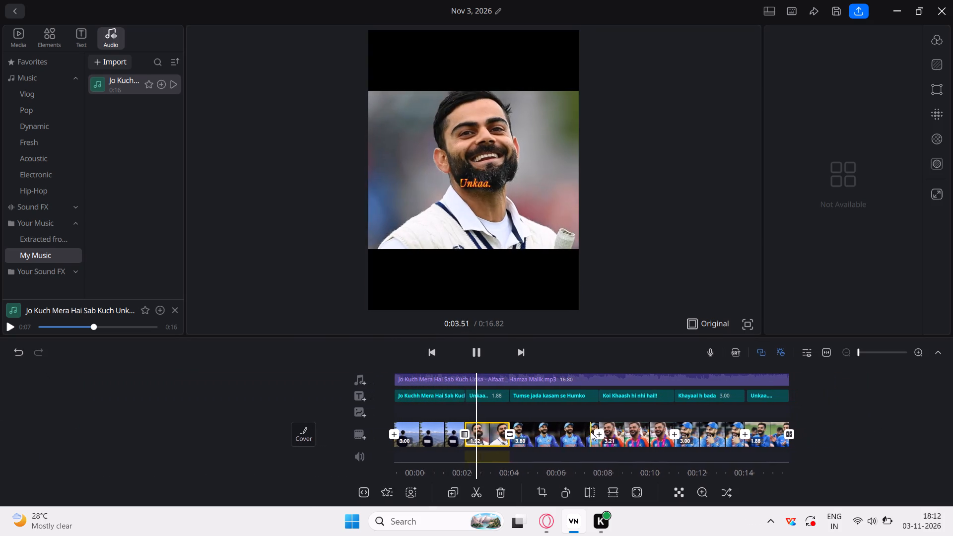
left_click(593, 435)
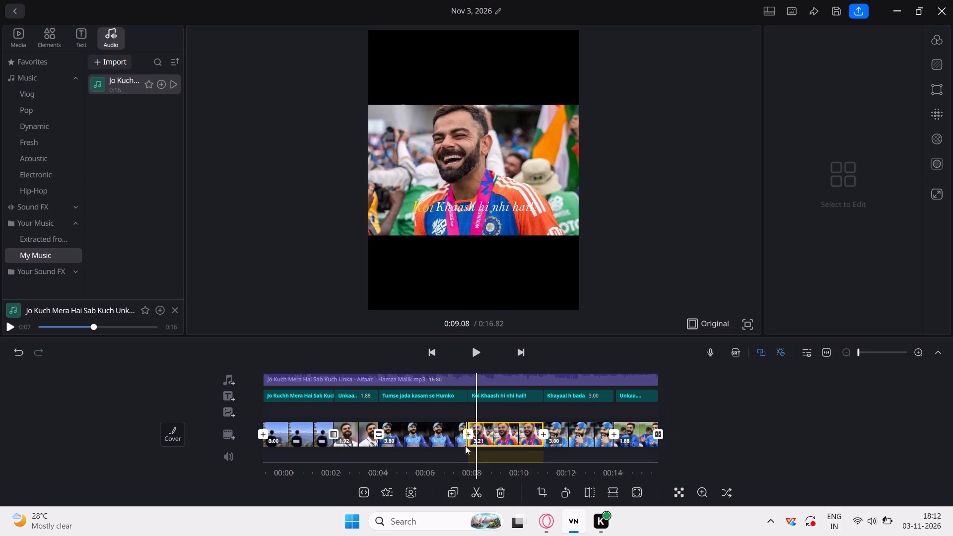
left_click(466, 431)
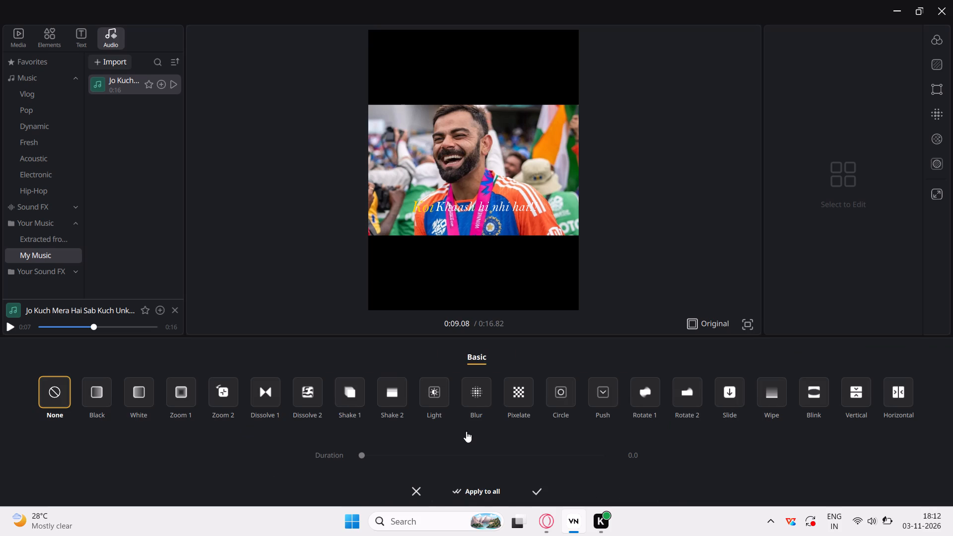
left_click(730, 396)
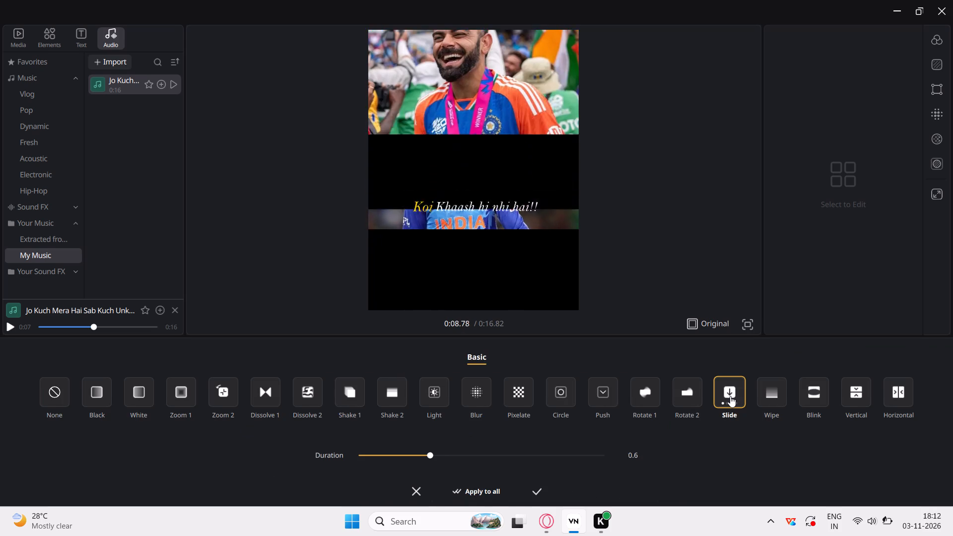
left_click(776, 395)
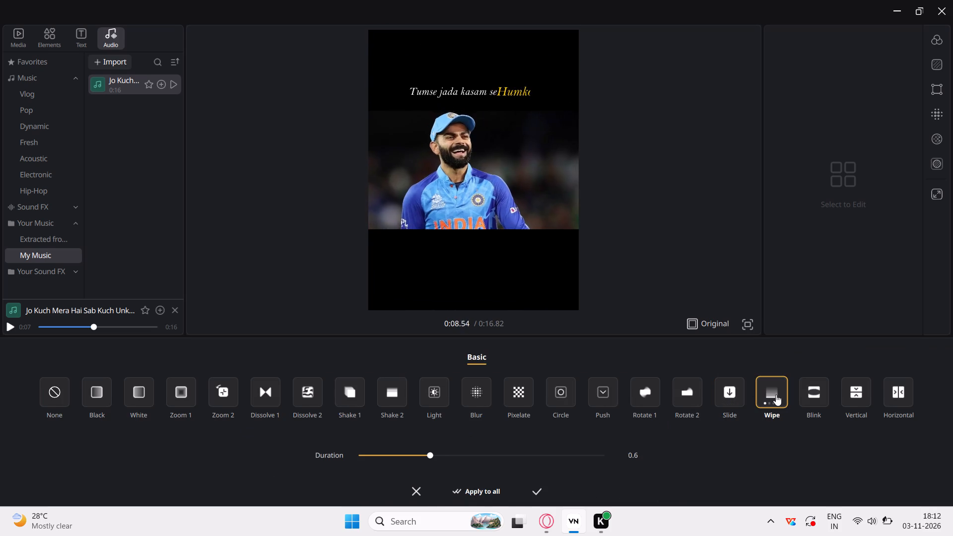
left_click(812, 396)
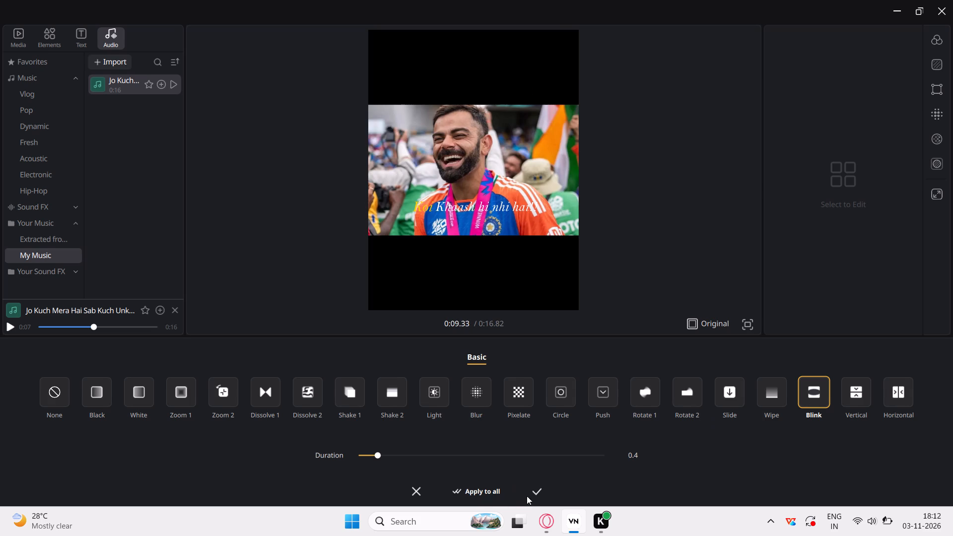
left_click(539, 499)
Look through the border, mask, zoom, background, blur and opacity options available for the fourth photo.
left_click(942, 88)
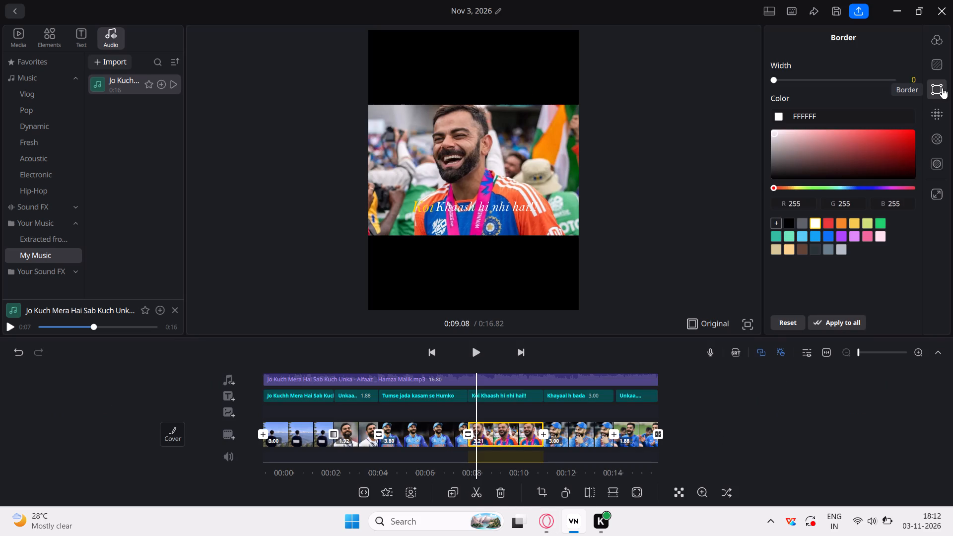
left_click(936, 157)
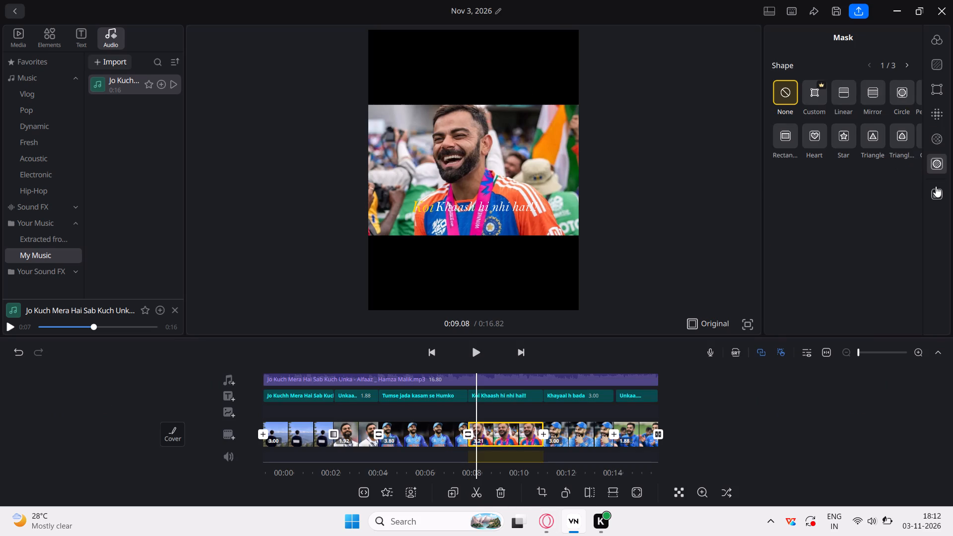
left_click(936, 186)
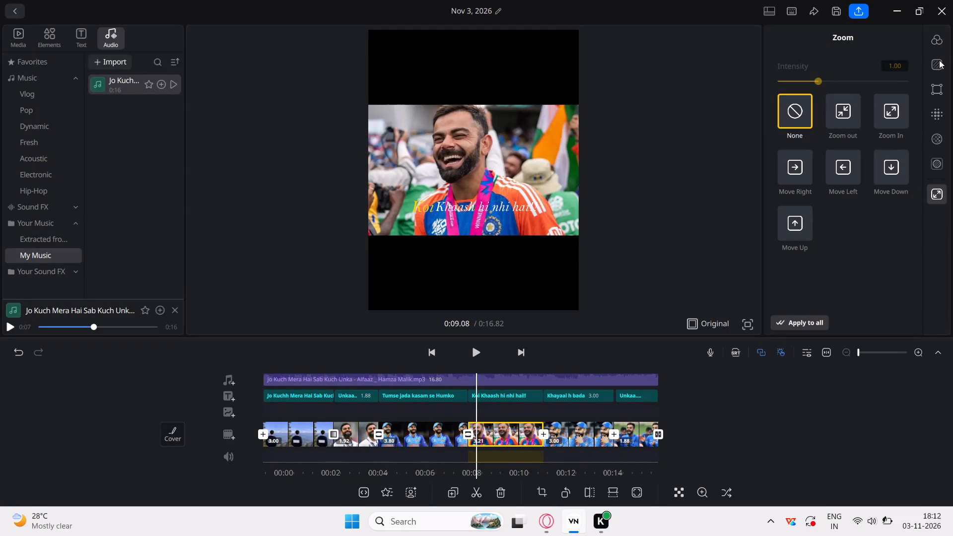
left_click(939, 62)
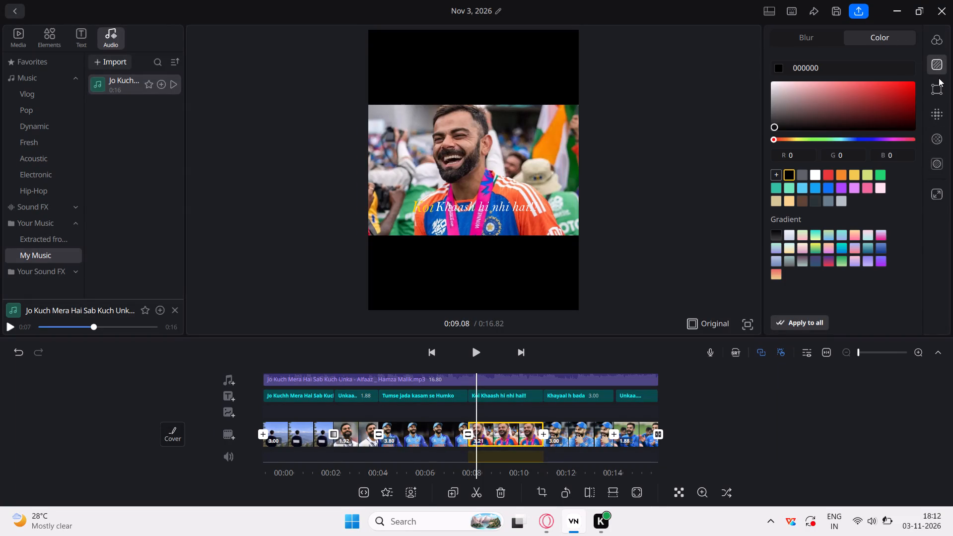
left_click(933, 94)
left_click(930, 117)
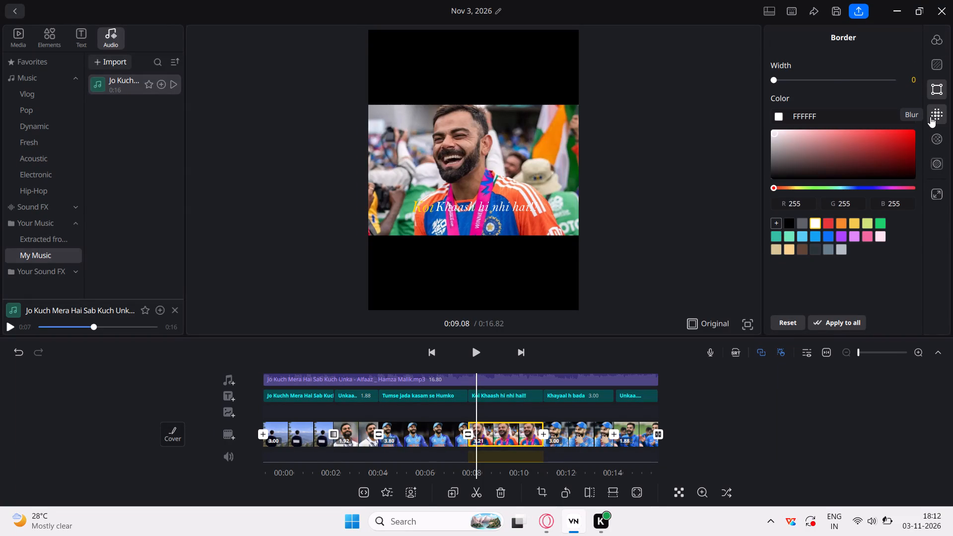
left_click(936, 145)
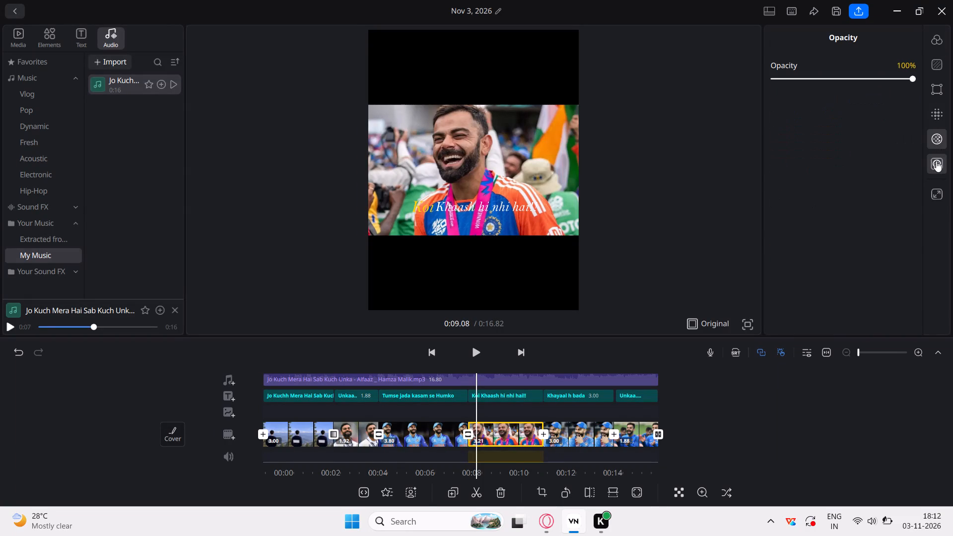
left_click(936, 161)
left_click(928, 180)
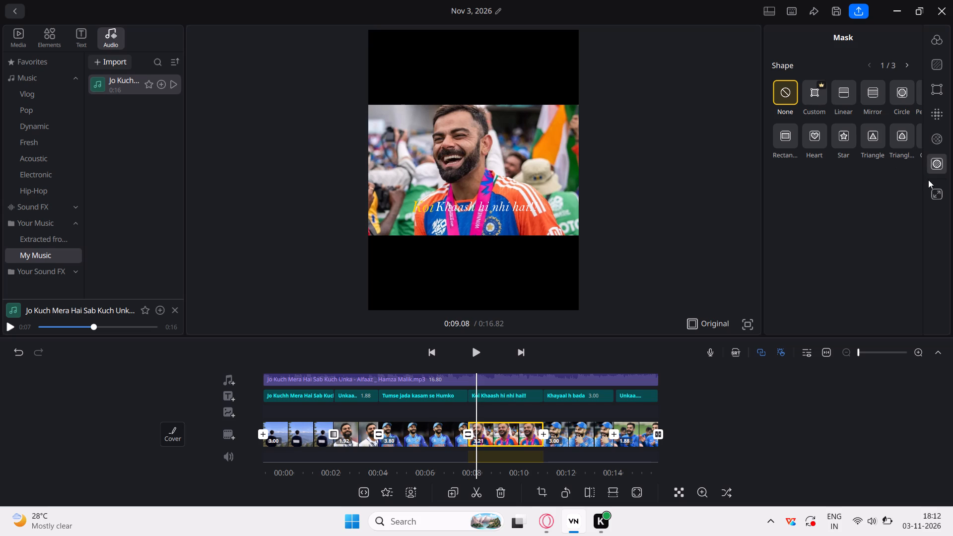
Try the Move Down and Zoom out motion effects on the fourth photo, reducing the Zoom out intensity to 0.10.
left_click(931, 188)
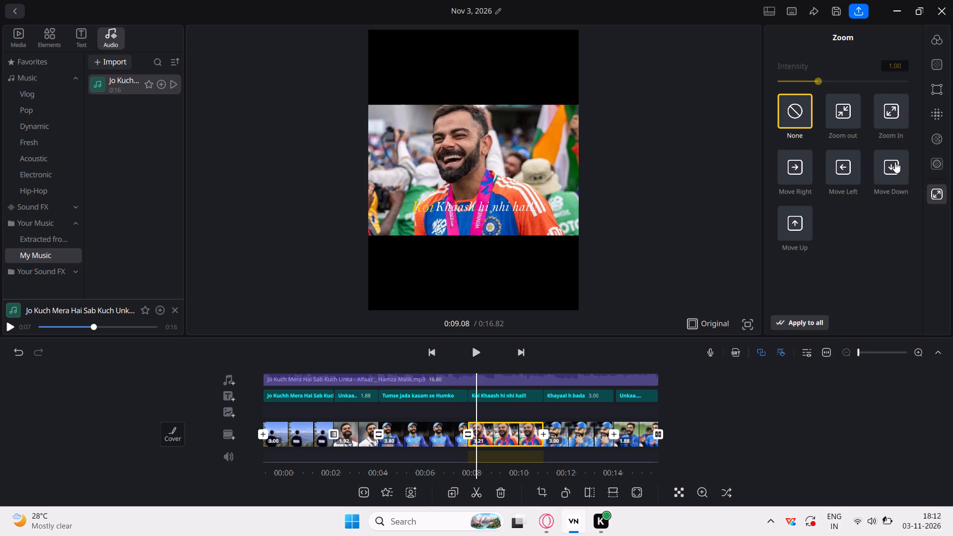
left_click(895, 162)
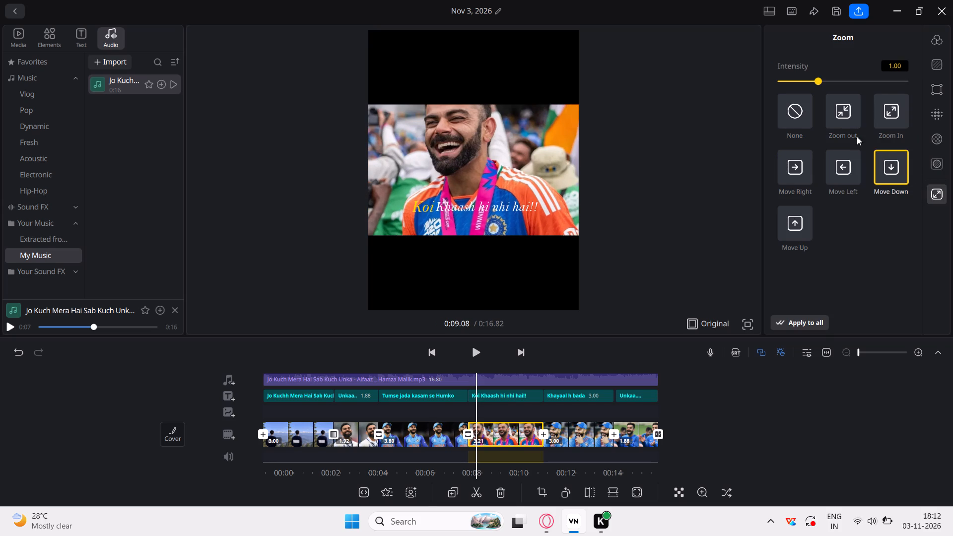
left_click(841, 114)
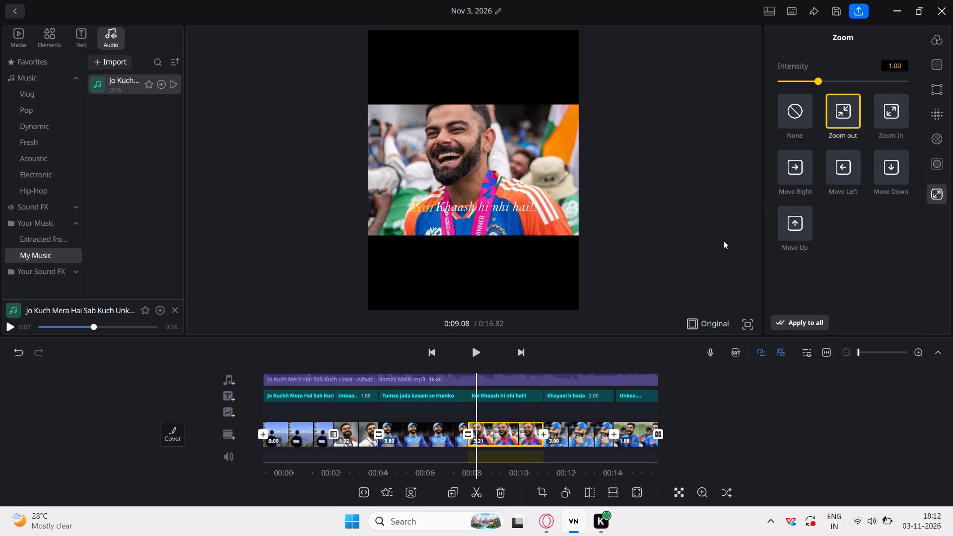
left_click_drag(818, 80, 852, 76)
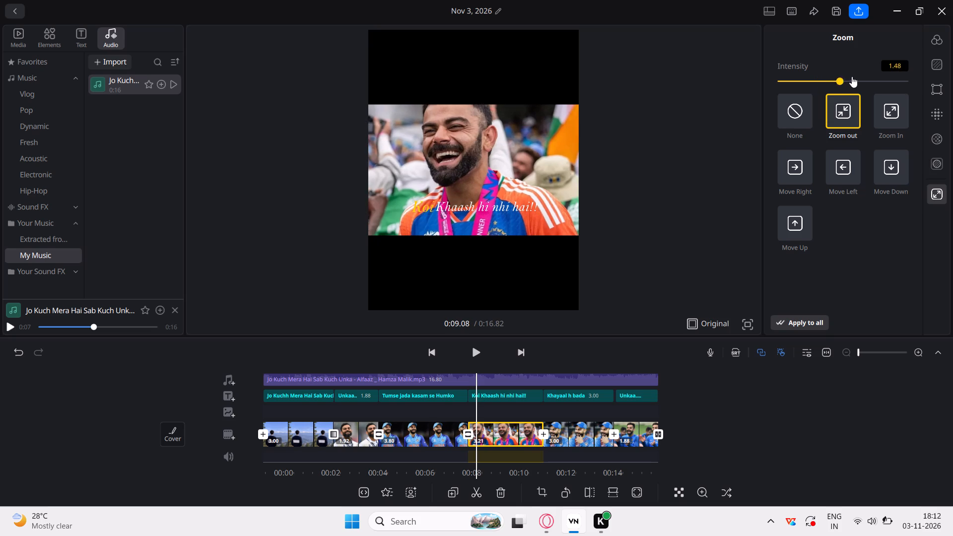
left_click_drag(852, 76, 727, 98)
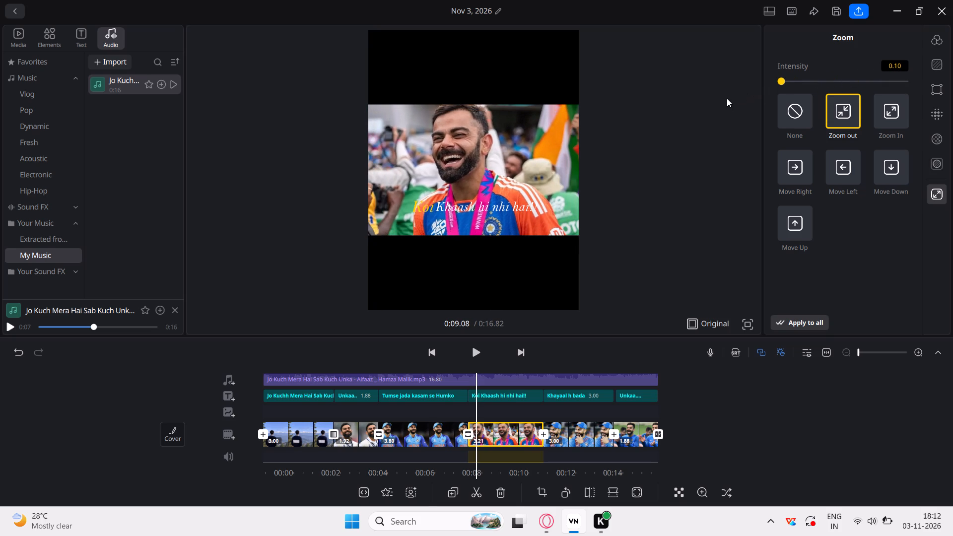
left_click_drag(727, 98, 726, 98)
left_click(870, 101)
Apply the Zoom In motion effect to the fourth photo at an intensity of 3.00.
left_click(895, 110)
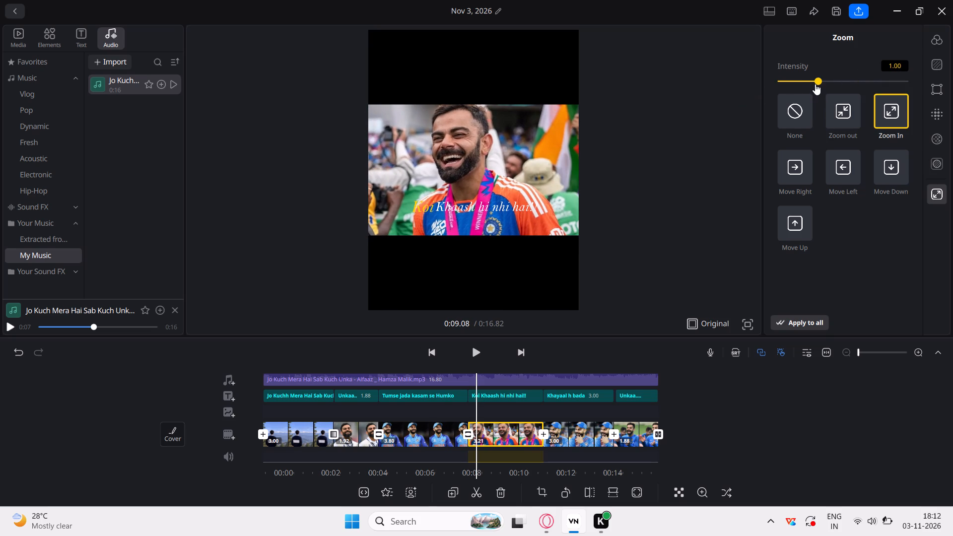
left_click_drag(816, 83, 905, 71)
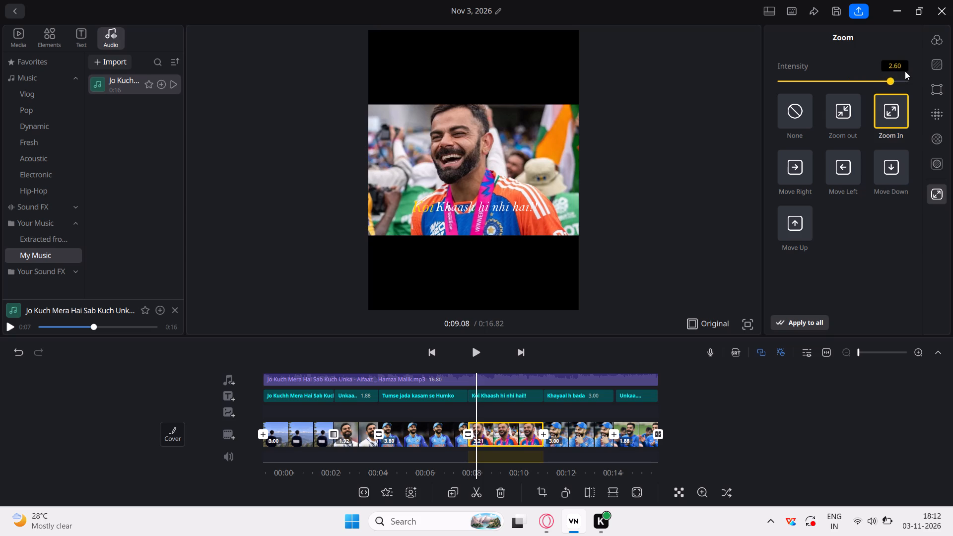
left_click_drag(905, 71, 896, 89)
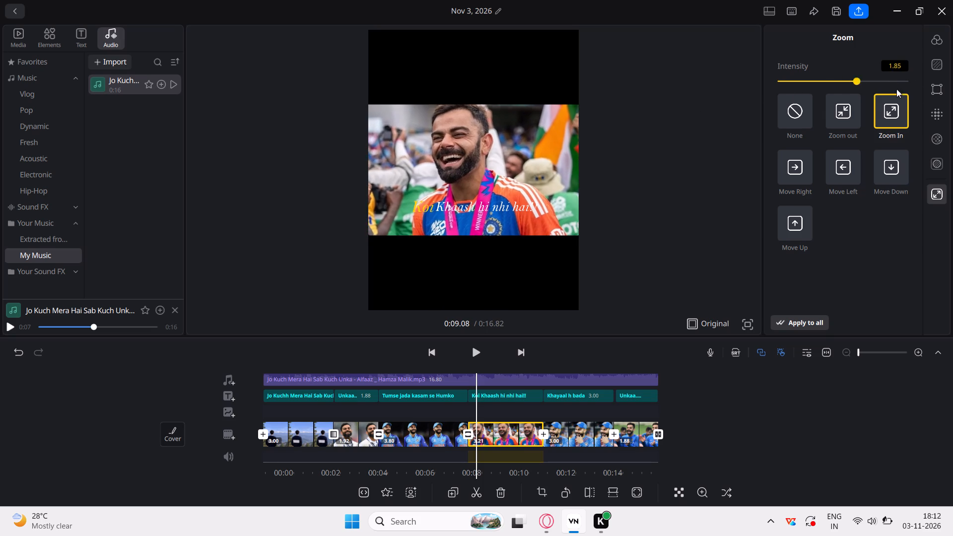
left_click_drag(896, 89, 929, 89)
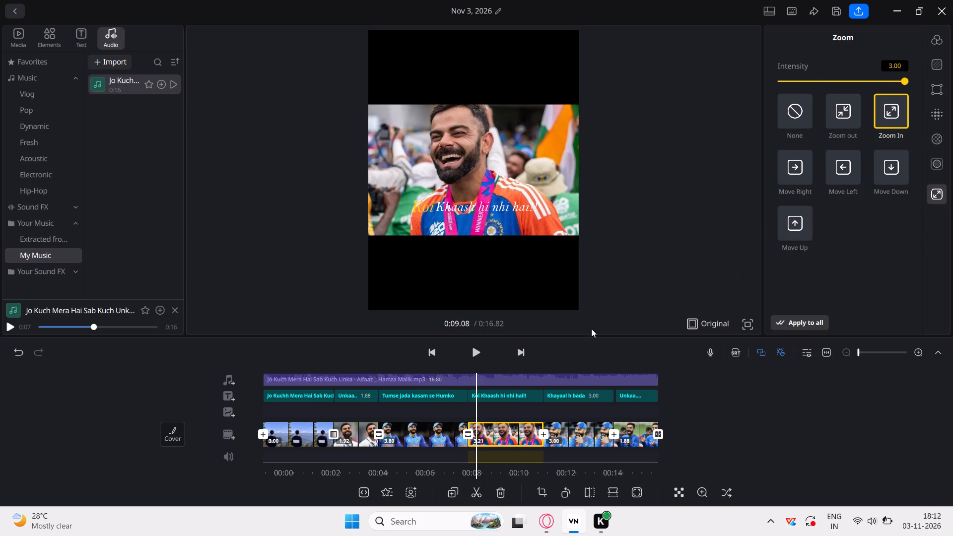
Preview Rotate 1 and Pixelate between the fourth and fifth photos, and apply a Circle transition there with a duration of 1.2.
left_click(545, 436)
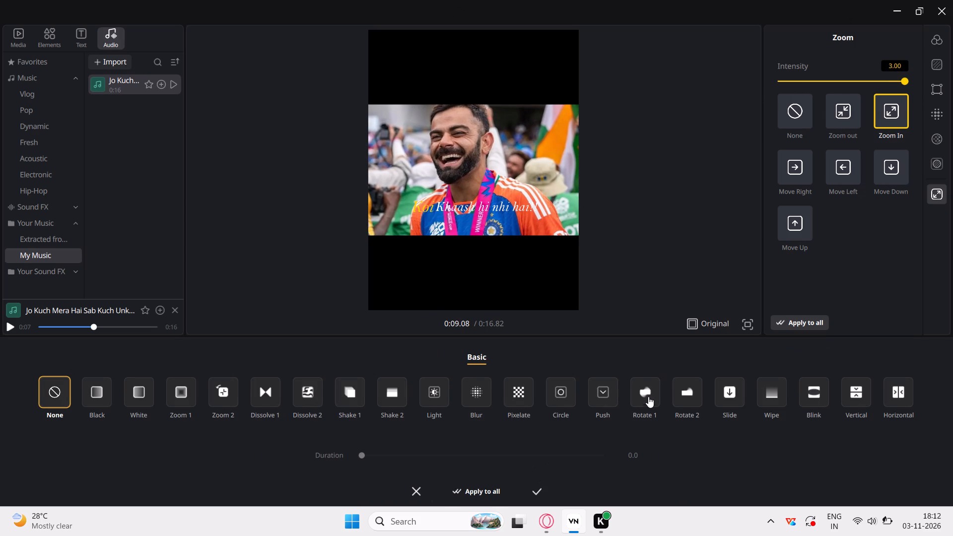
left_click(645, 400)
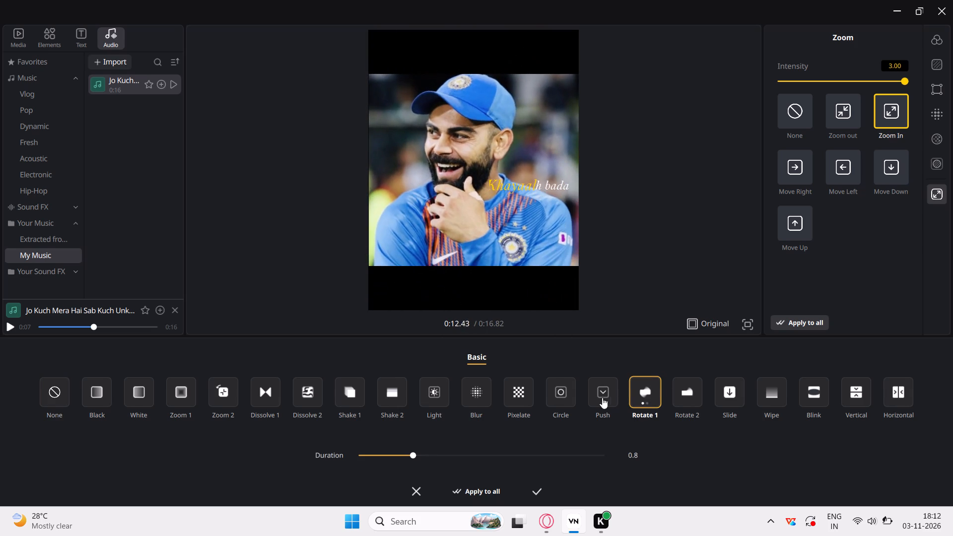
left_click(509, 392)
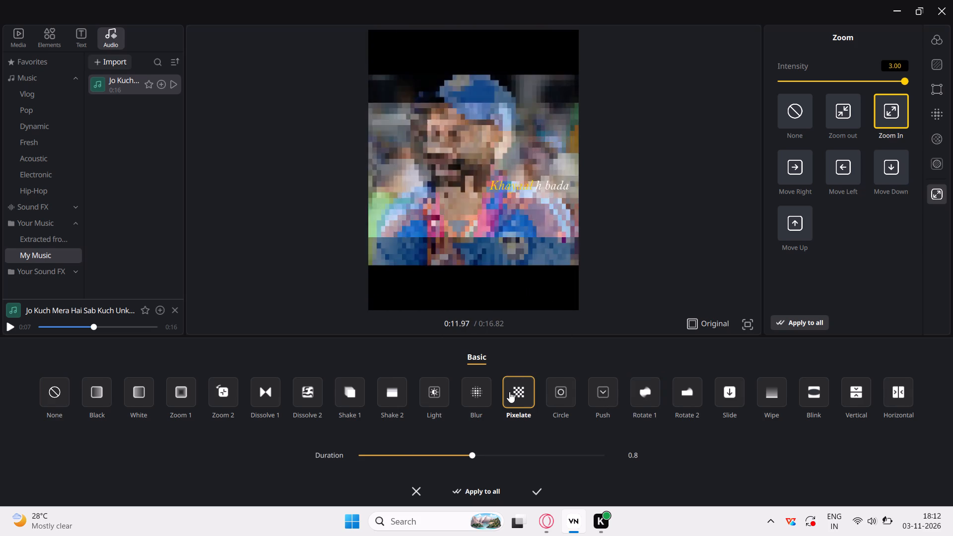
left_click(548, 397)
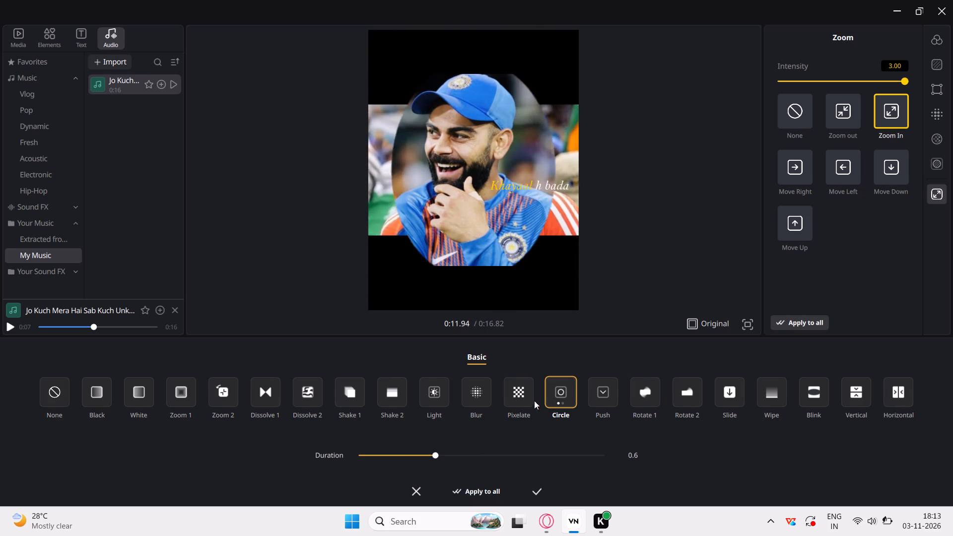
left_click_drag(434, 456, 393, 459)
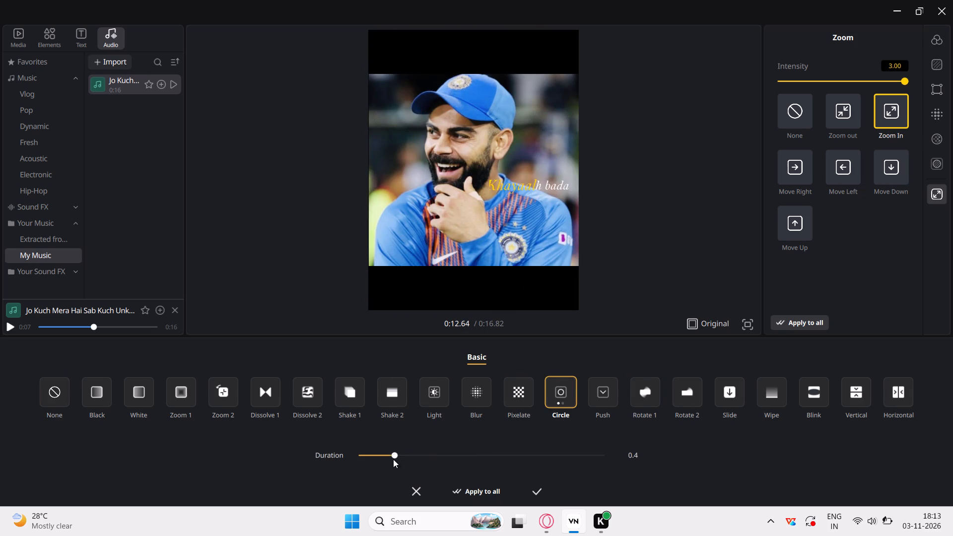
left_click_drag(393, 459, 345, 461)
left_click_drag(363, 455, 641, 470)
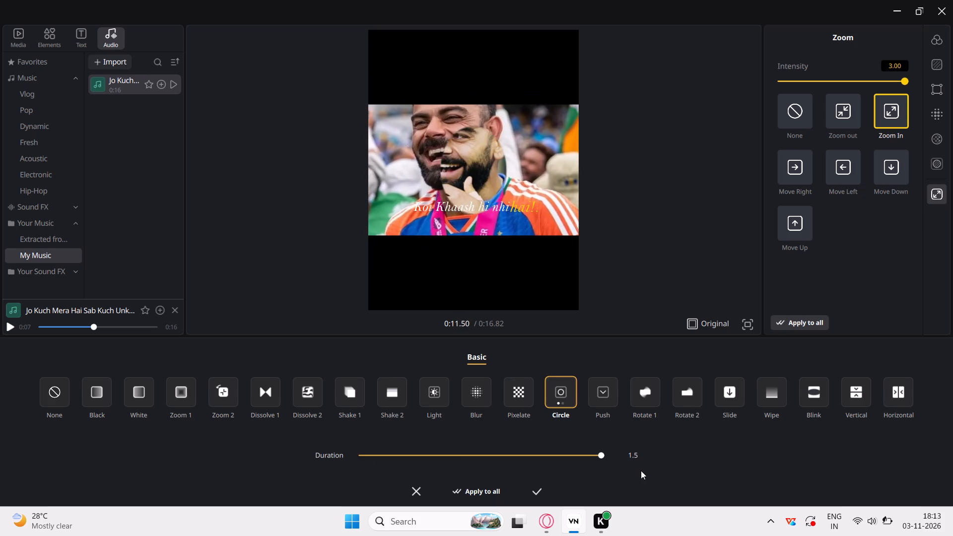
left_click_drag(603, 455, 559, 452)
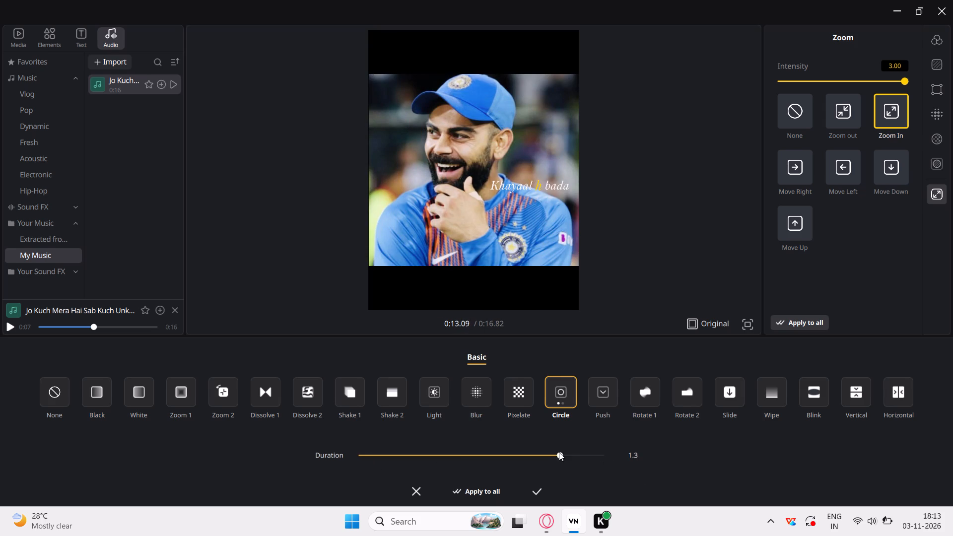
left_click_drag(559, 452, 553, 453)
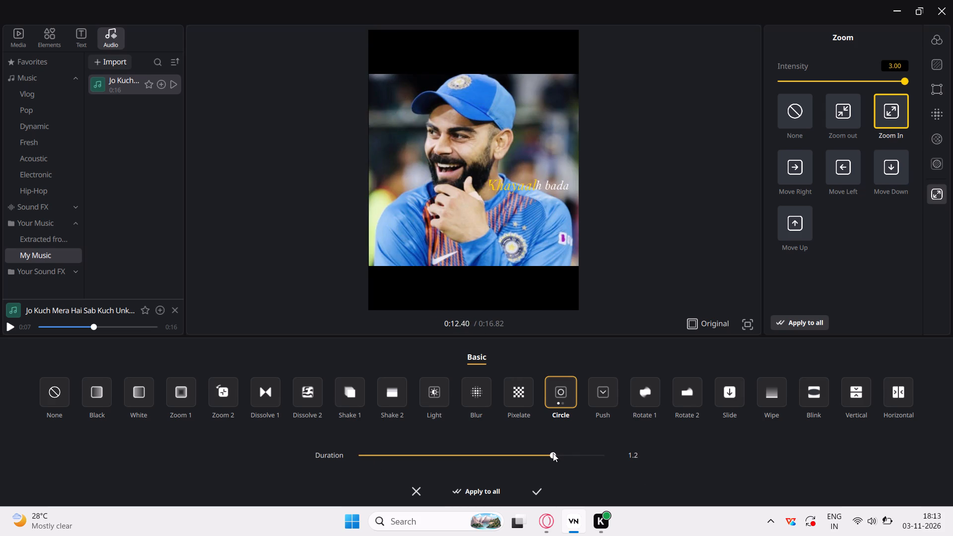
left_click(537, 492)
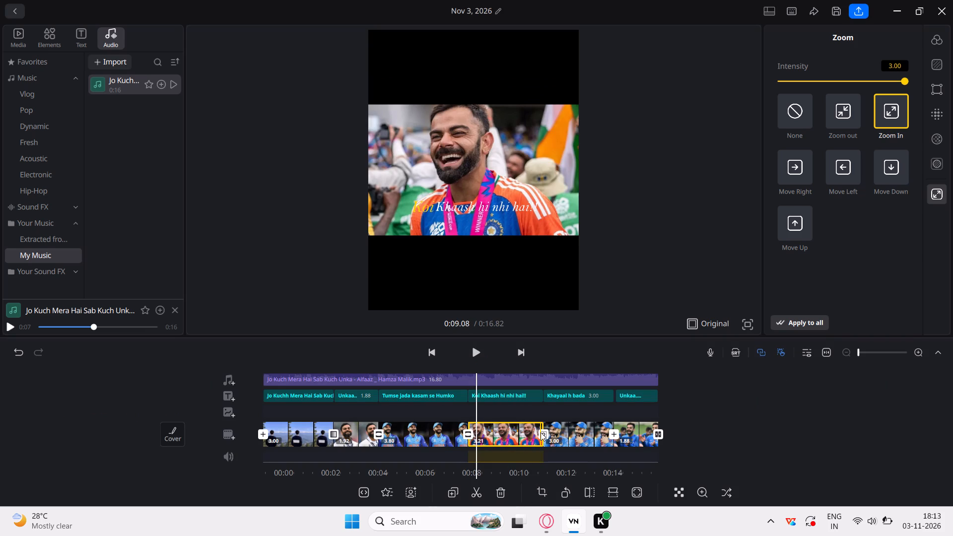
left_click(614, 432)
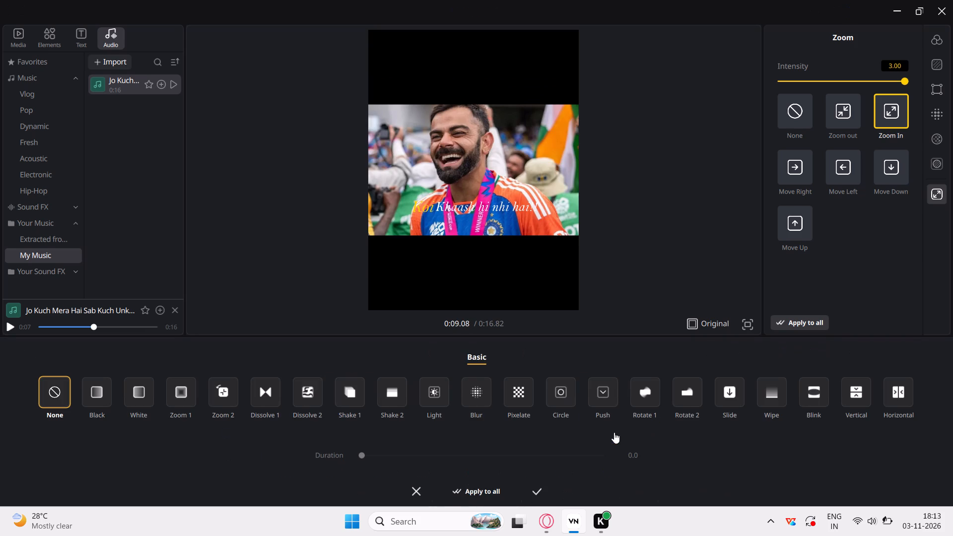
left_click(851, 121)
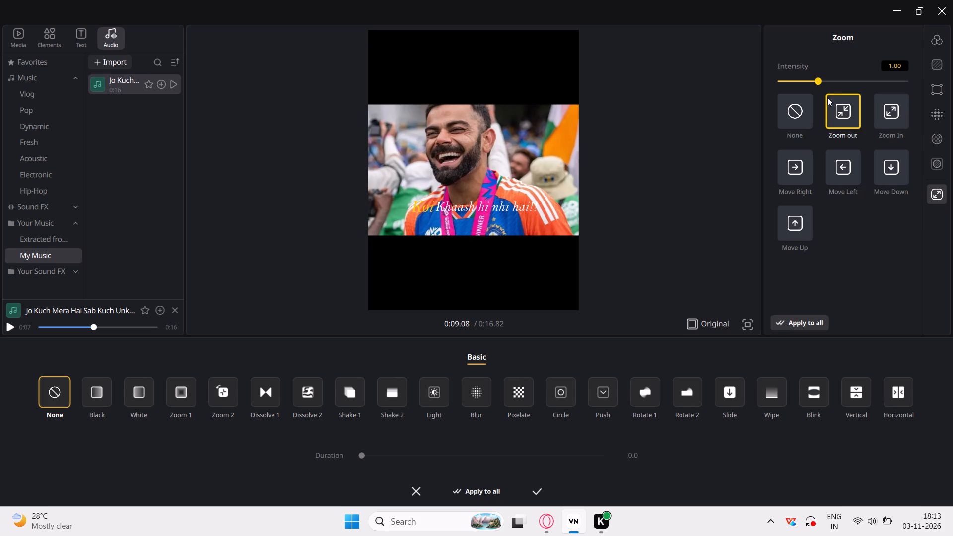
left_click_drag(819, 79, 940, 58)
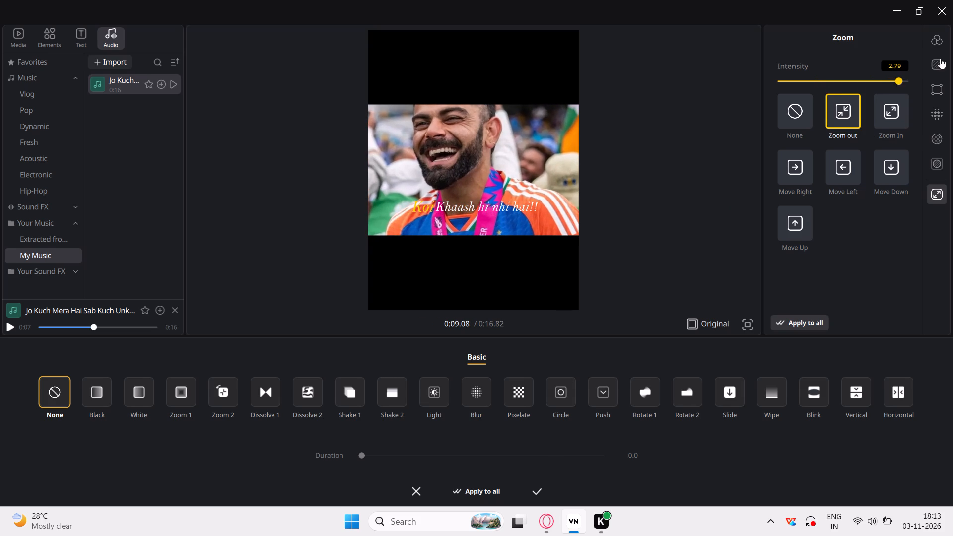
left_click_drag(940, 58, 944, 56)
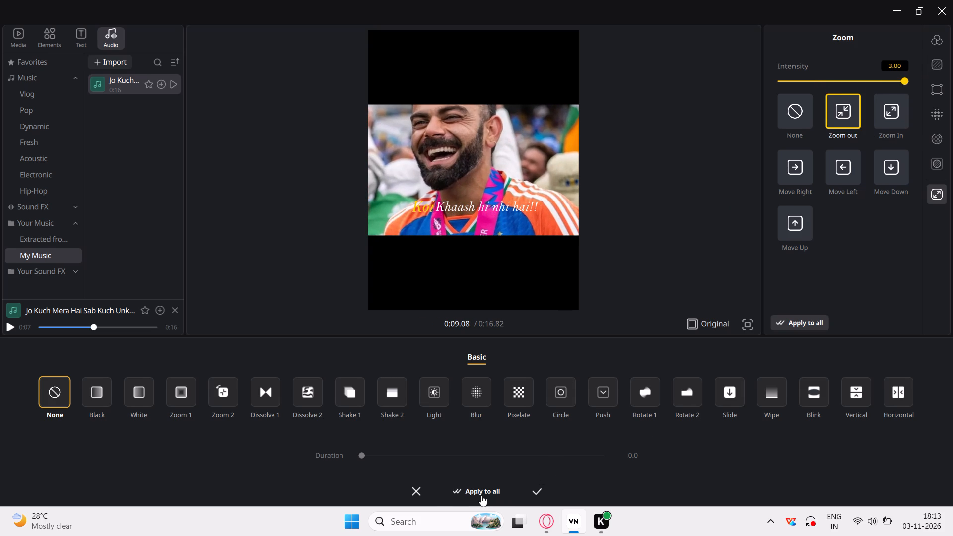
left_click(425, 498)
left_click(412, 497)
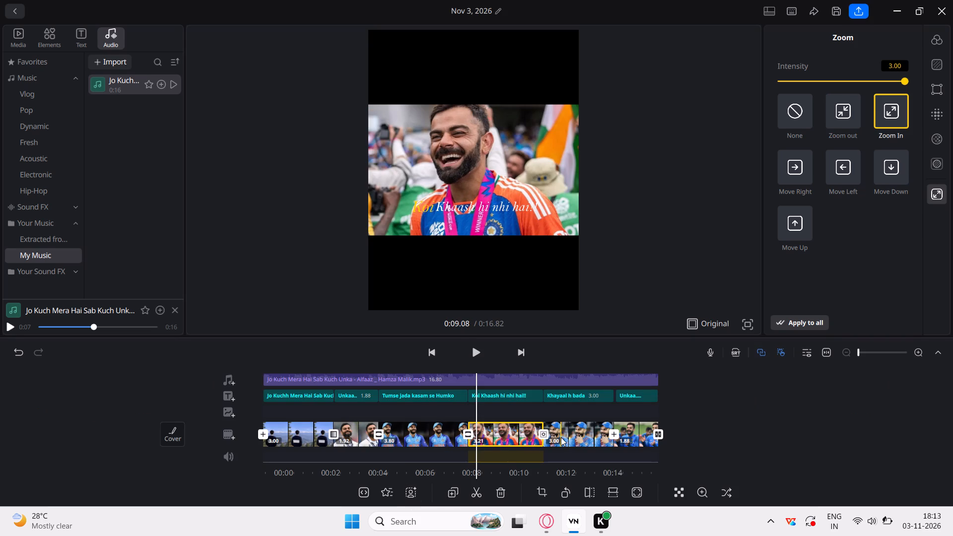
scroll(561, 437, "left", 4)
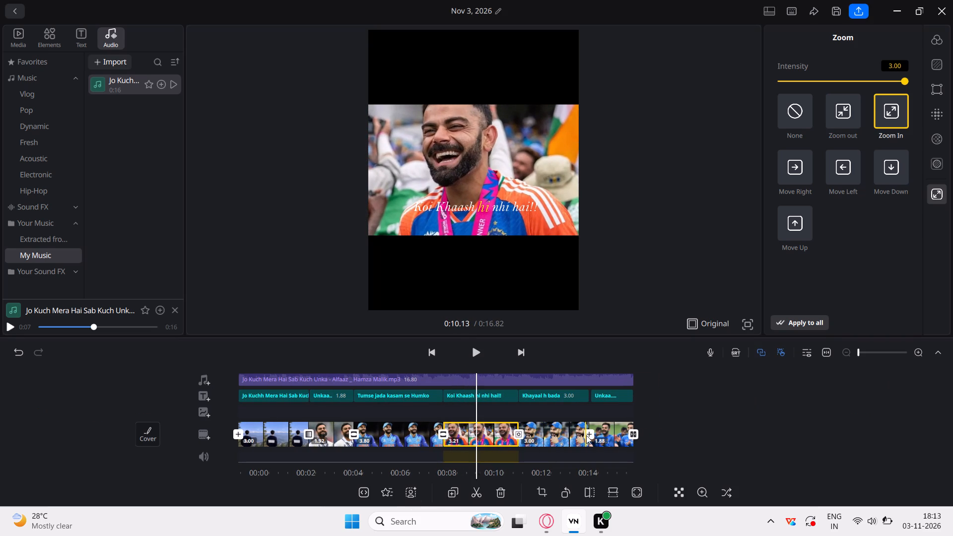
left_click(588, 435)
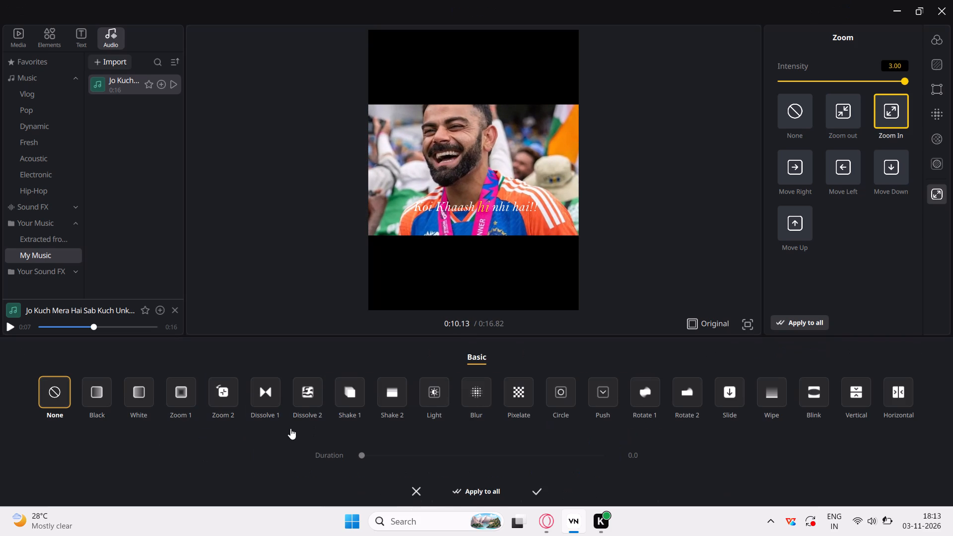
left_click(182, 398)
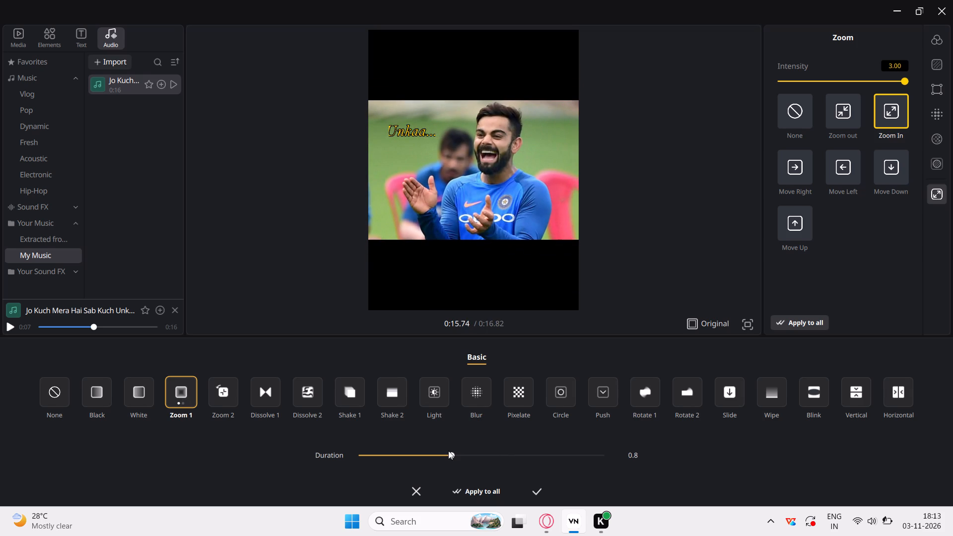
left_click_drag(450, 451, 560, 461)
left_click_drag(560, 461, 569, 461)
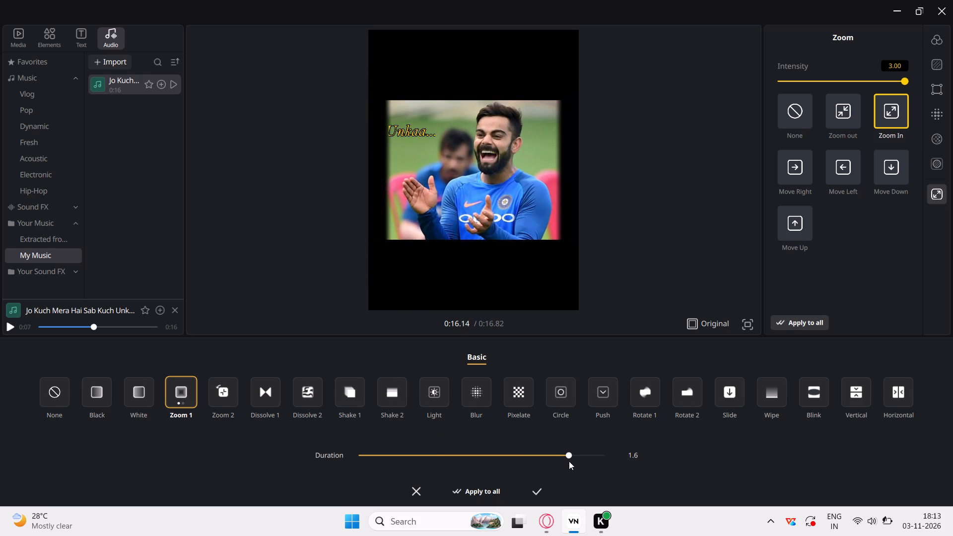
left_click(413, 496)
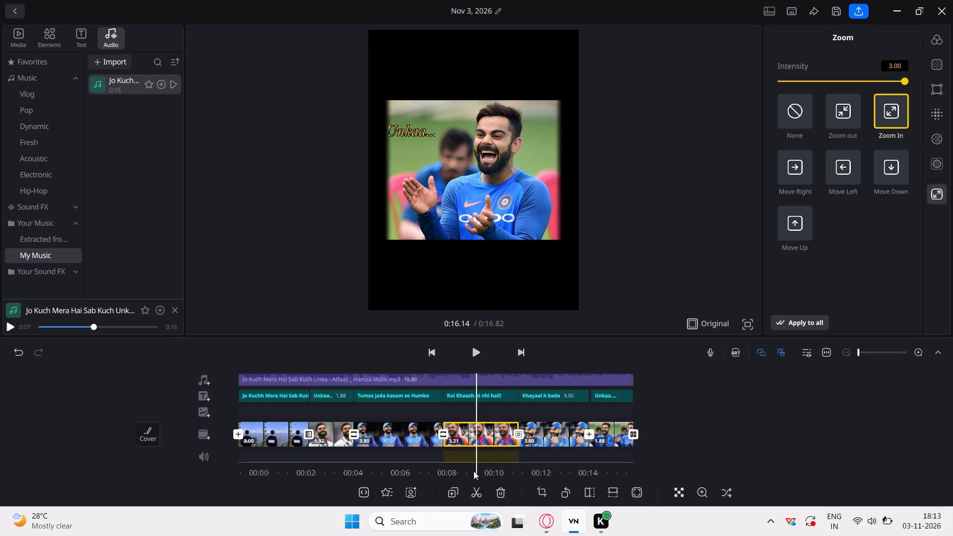
Try the Move Right and Move Up motion effects on the fourth photo, and apply Zoom out at an intensity of 3.00.
left_click(588, 432)
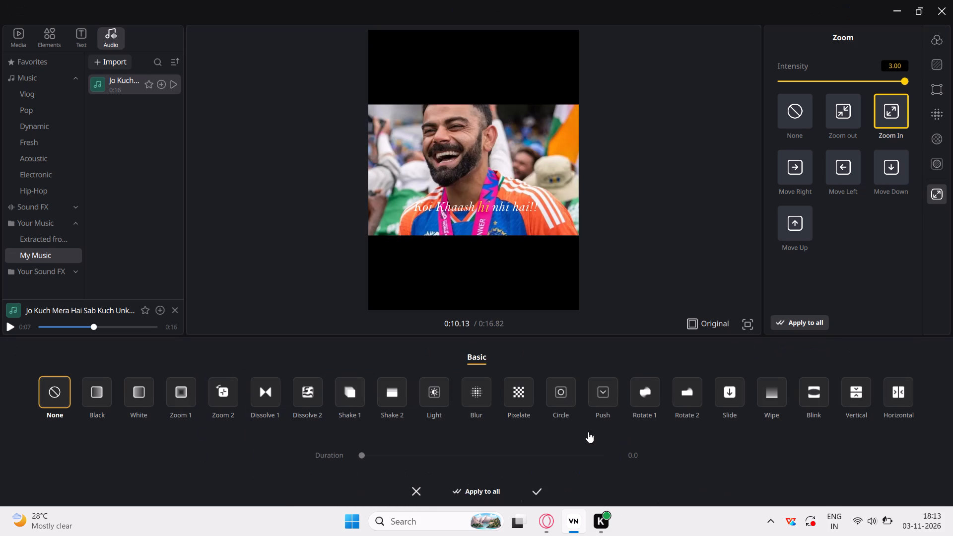
left_click(844, 114)
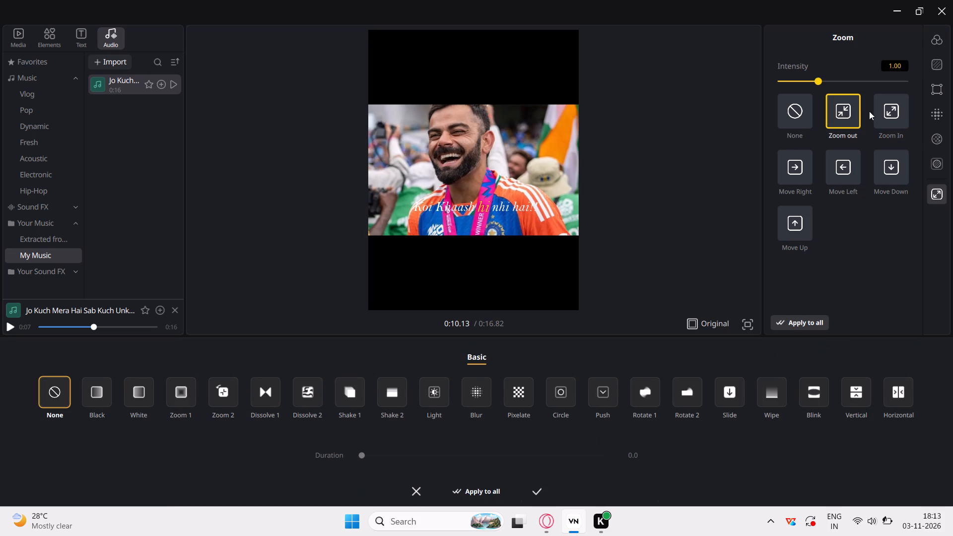
left_click(878, 110)
left_click(857, 111)
left_click(805, 170)
left_click(801, 224)
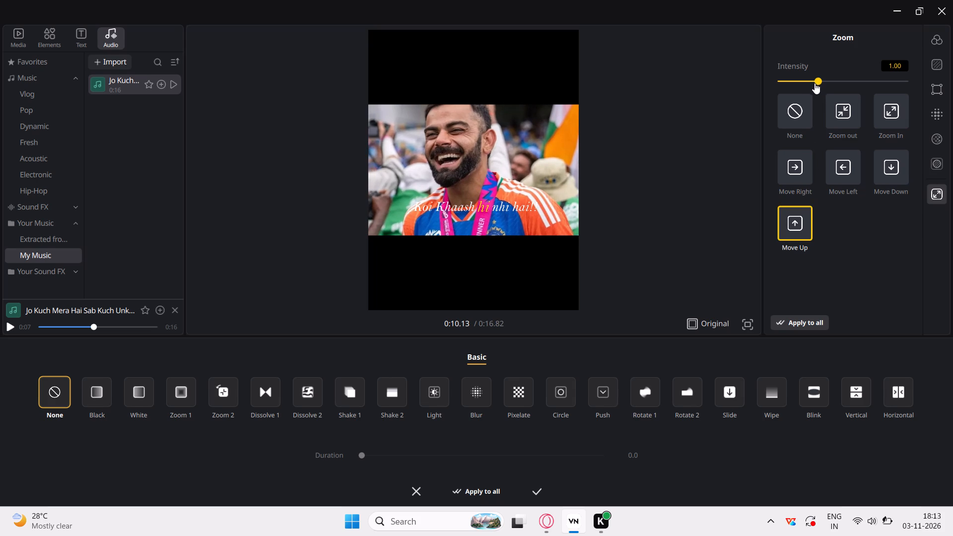
left_click_drag(815, 80, 793, 76)
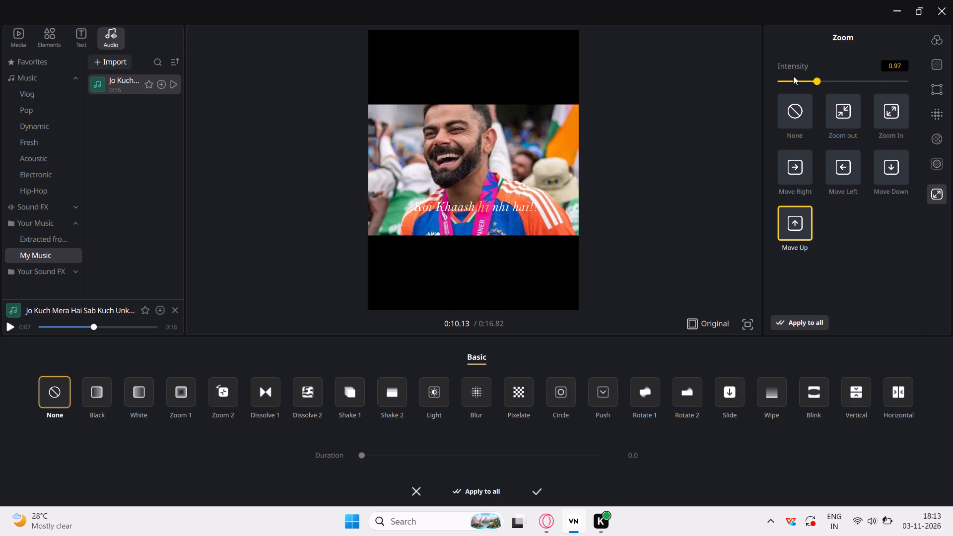
left_click_drag(793, 76, 663, 119)
left_click(830, 120)
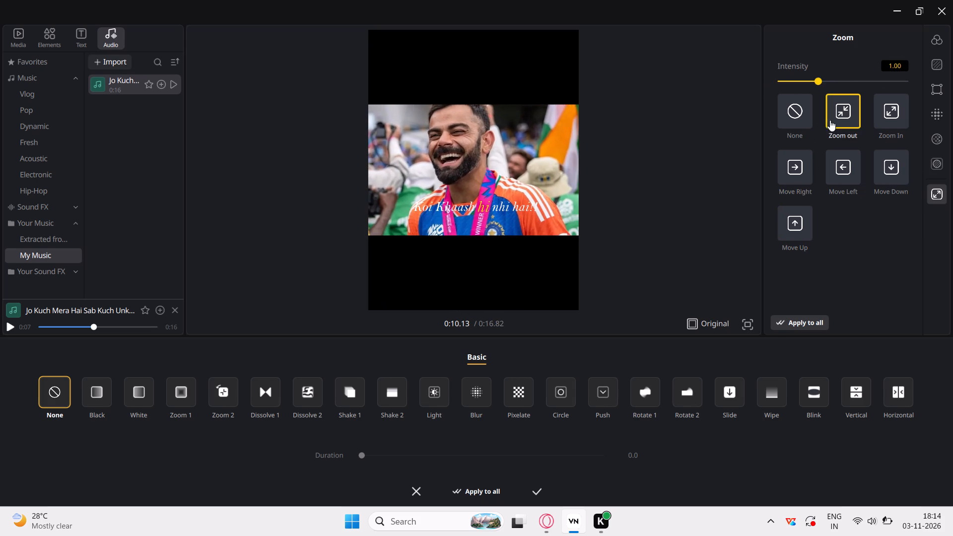
left_click_drag(823, 78, 875, 75)
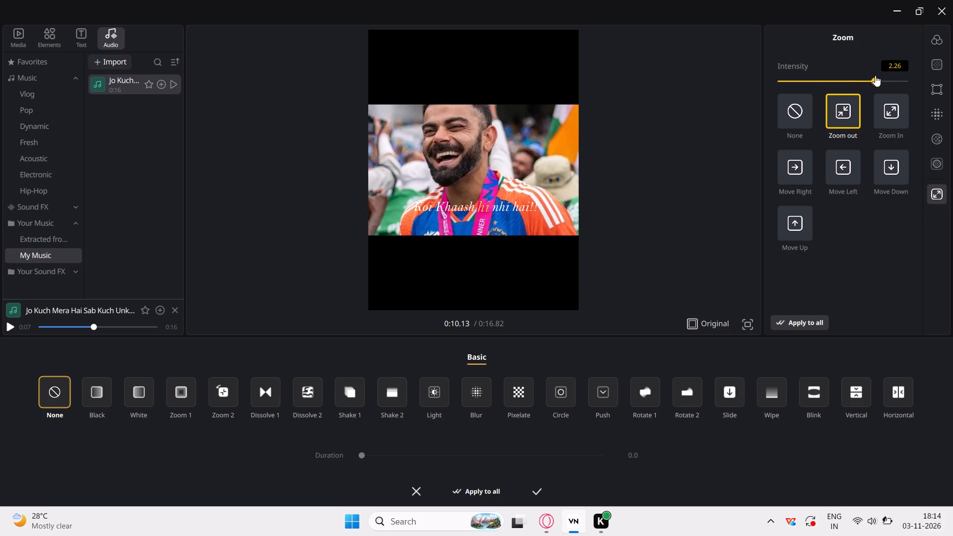
left_click_drag(875, 75, 920, 67)
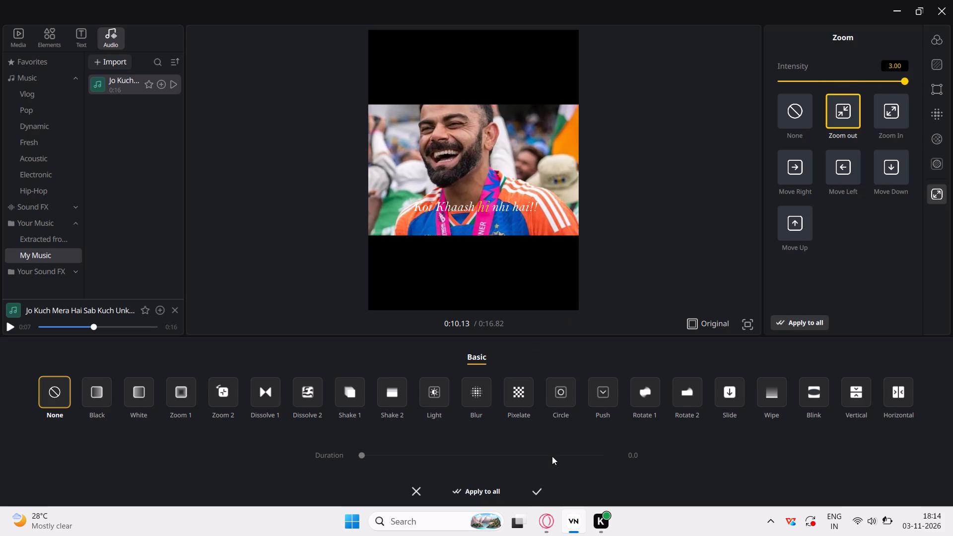
left_click(533, 490)
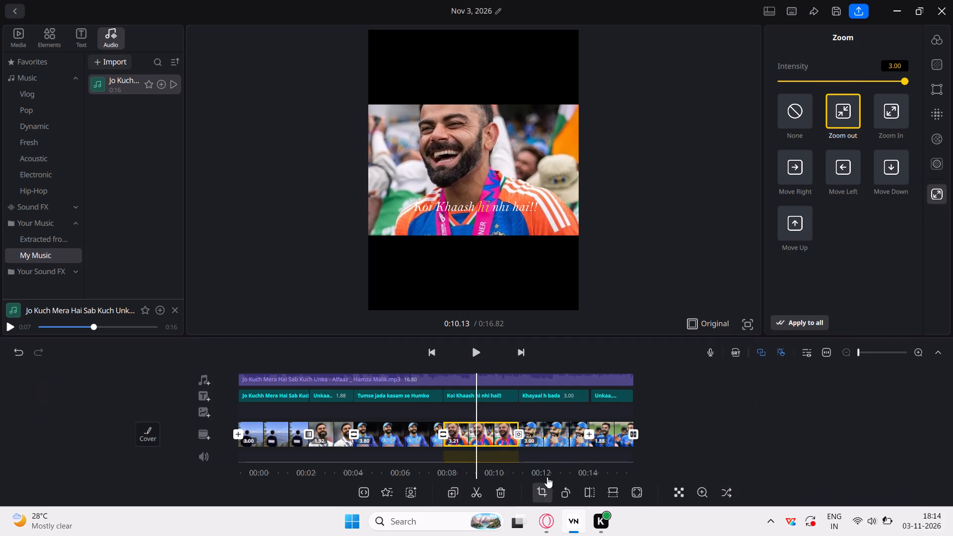
Apply a Zoom 1 transition between the fifth and sixth photos with a duration of 1.4.
left_click(589, 430)
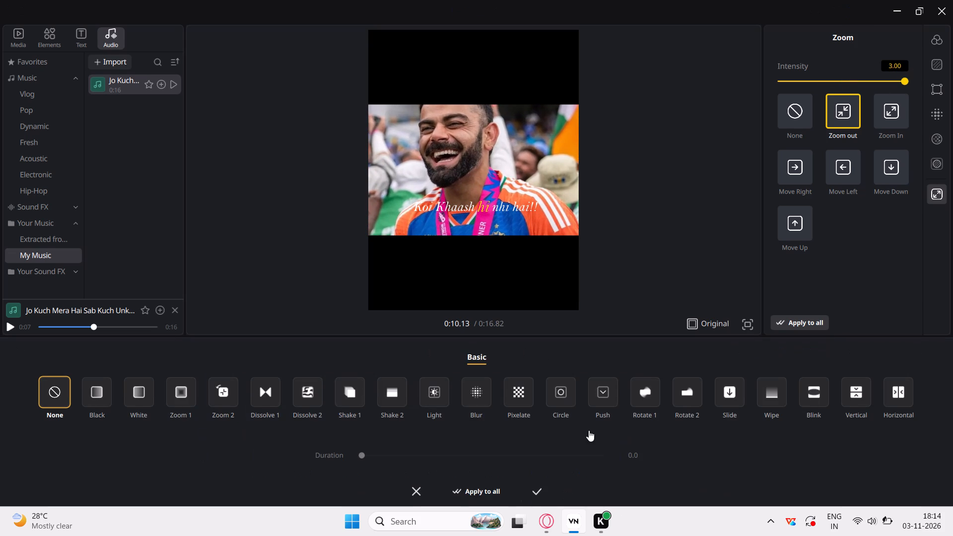
left_click(215, 391)
left_click(183, 390)
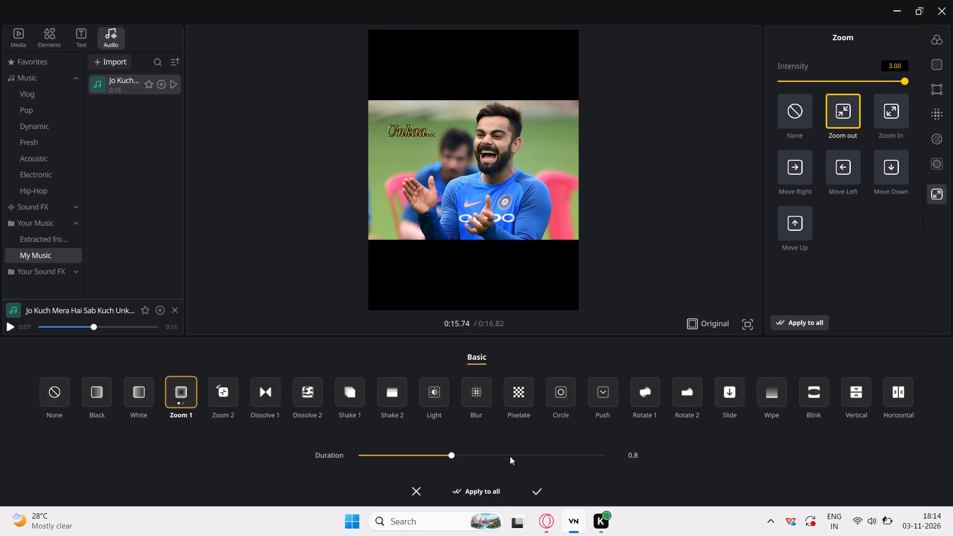
left_click_drag(451, 458, 520, 448)
left_click_drag(520, 448, 545, 454)
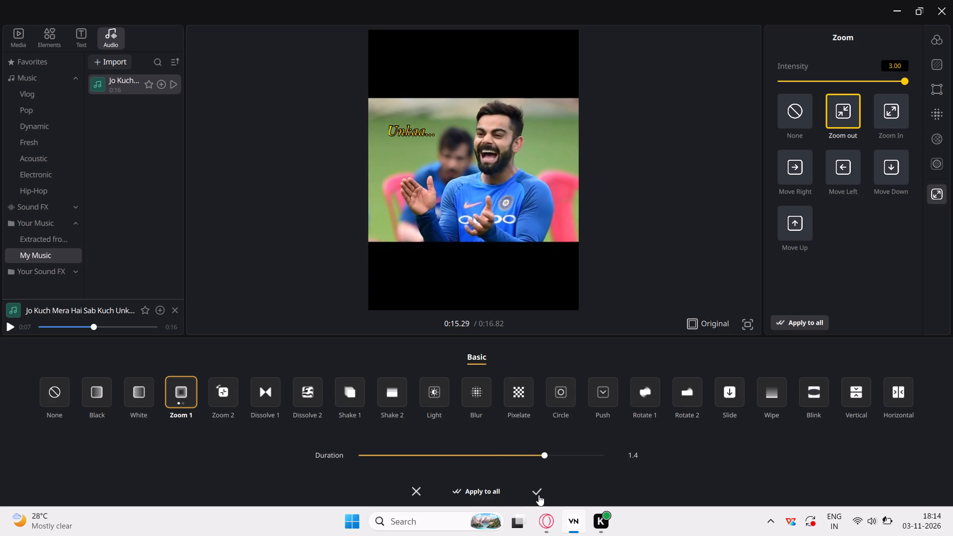
left_click(539, 495)
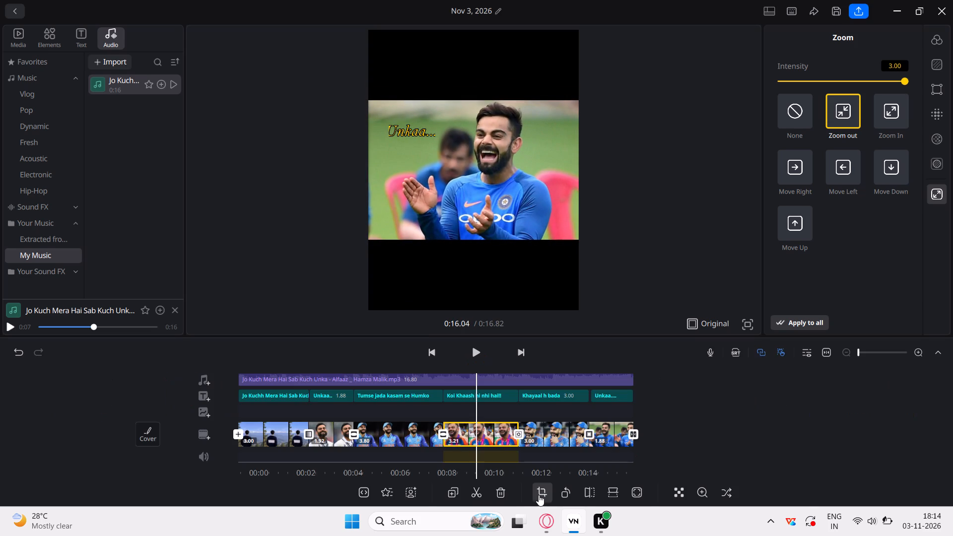
Play the whole slideshow from the start to review the transitions, motion effects and captions.
scroll(457, 442, "right", 20)
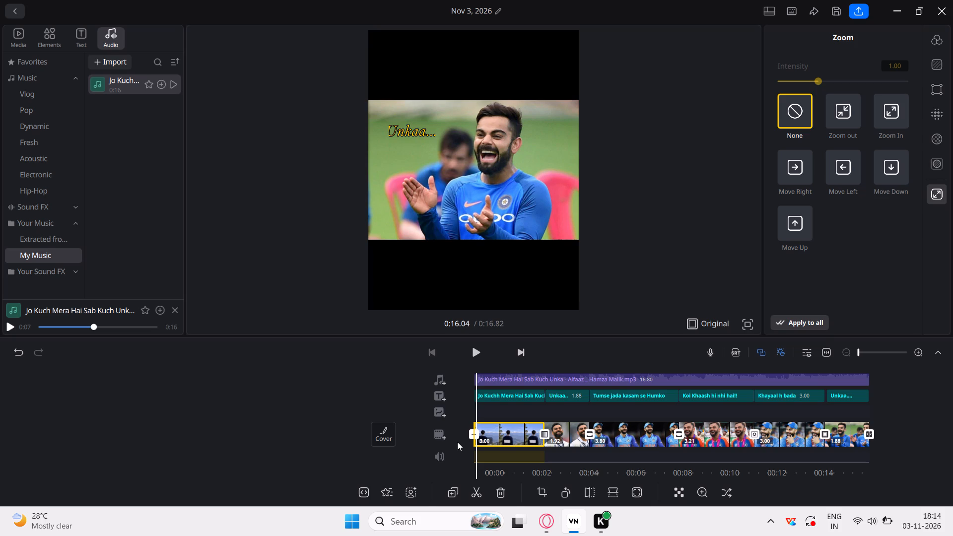
key("space")
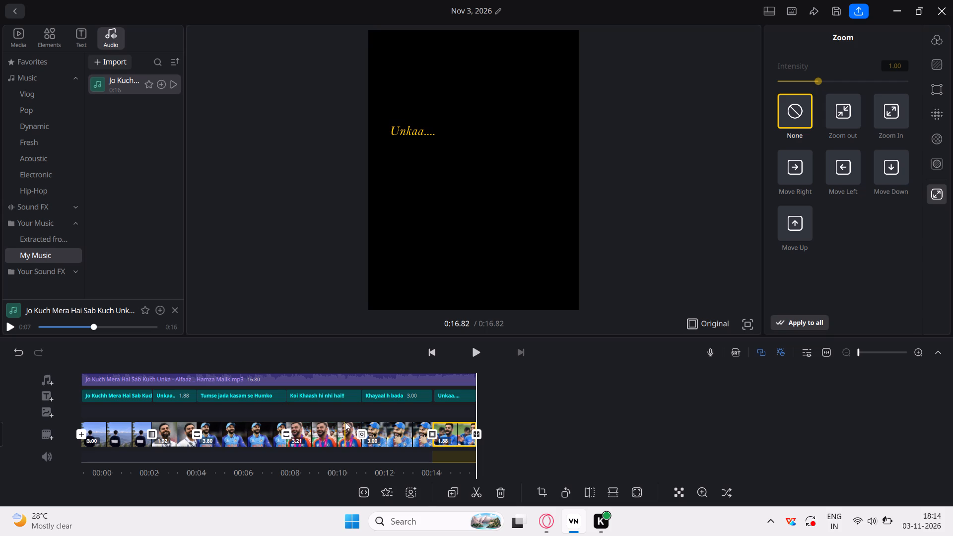
Export the finished slideshow as a video with the export quality set to Manual, and close the export window once it completes.
left_click(864, 3)
left_click(856, 11)
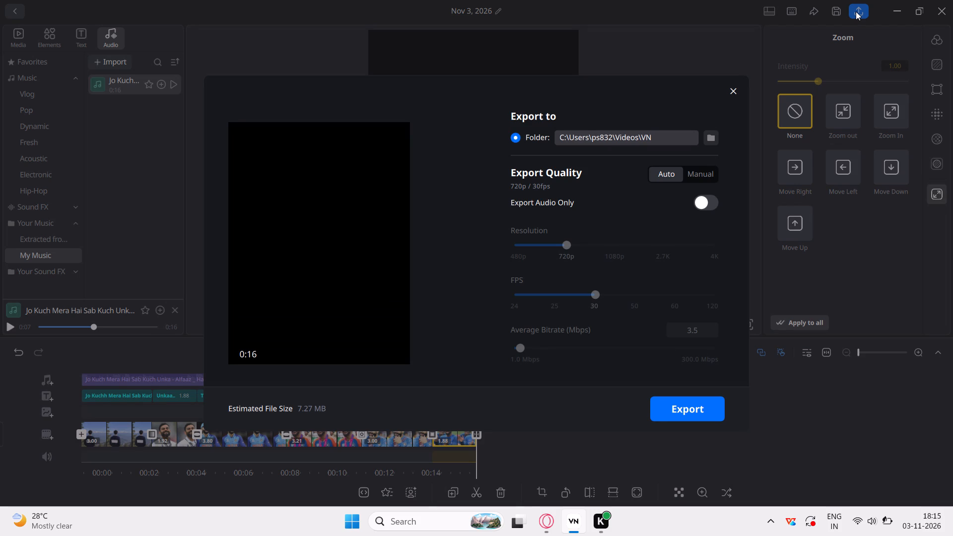
left_click(693, 173)
left_click(678, 405)
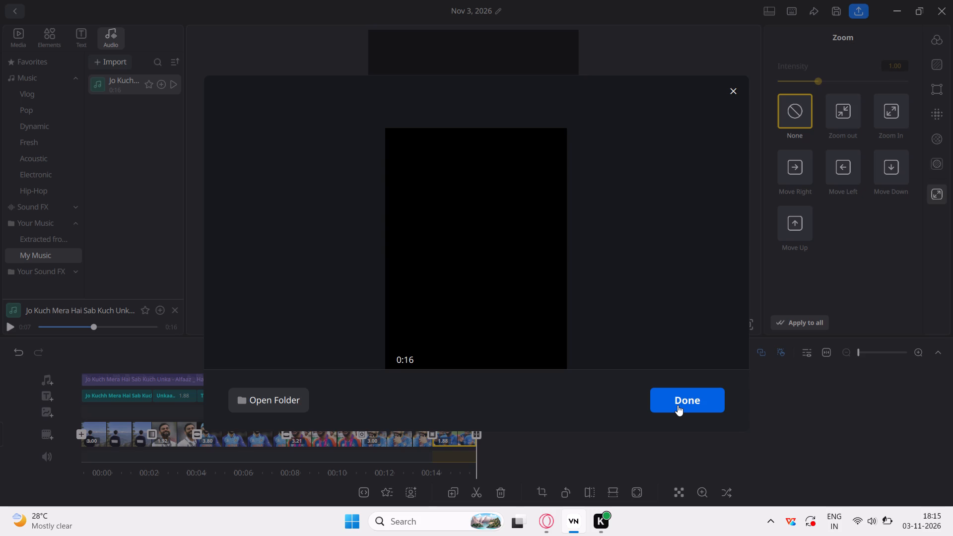
left_click(678, 405)
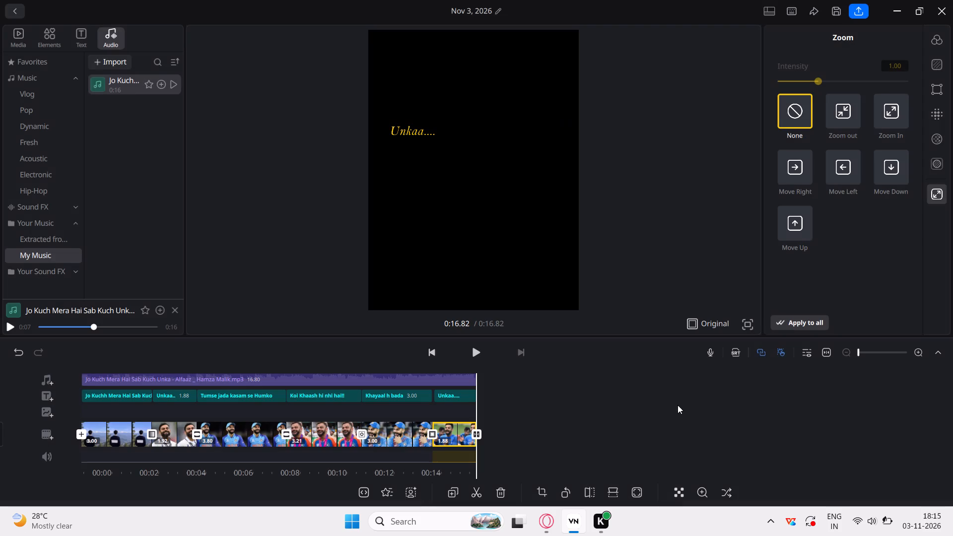